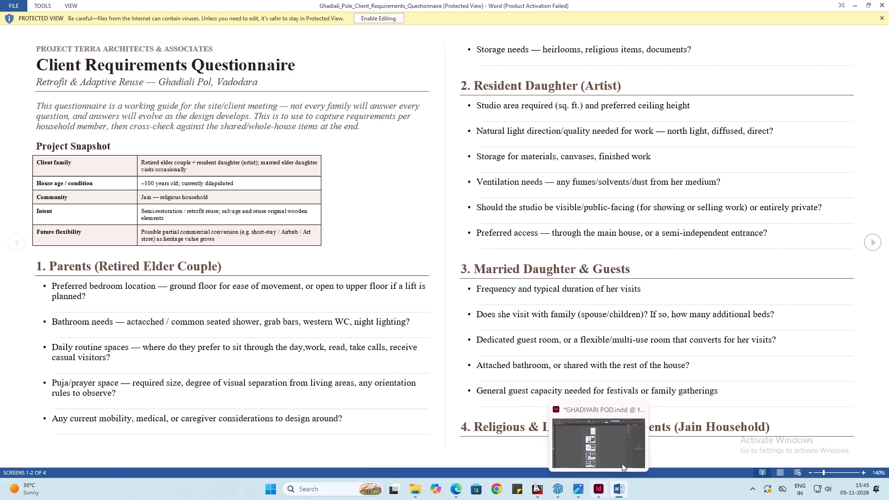
Switch to the GHADIYARI POD InDesign document and examine the site location maps on page 2.
click(601, 490)
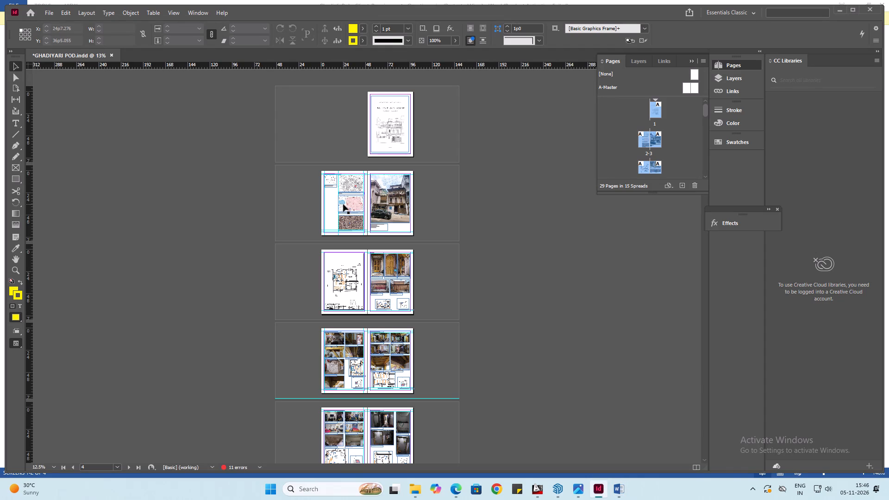
scroll(327, 187, up, 3)
click(193, 203)
alt+scroll(326, 195, up, 3)
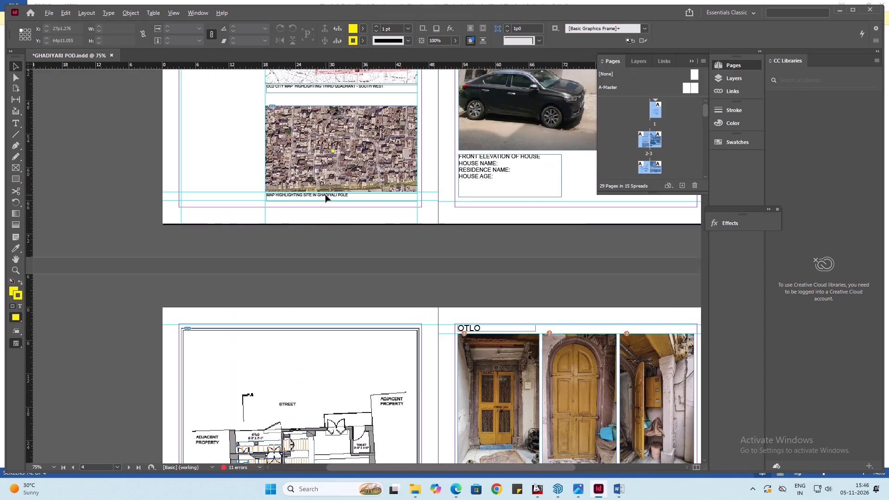
scroll(297, 234, up, 8)
alt+scroll(211, 250, up, 1)
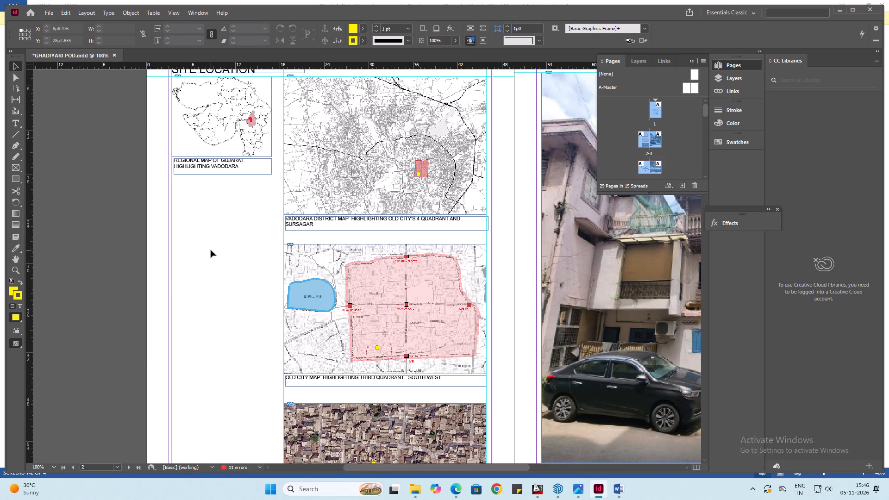
scroll(211, 250, down, 1)
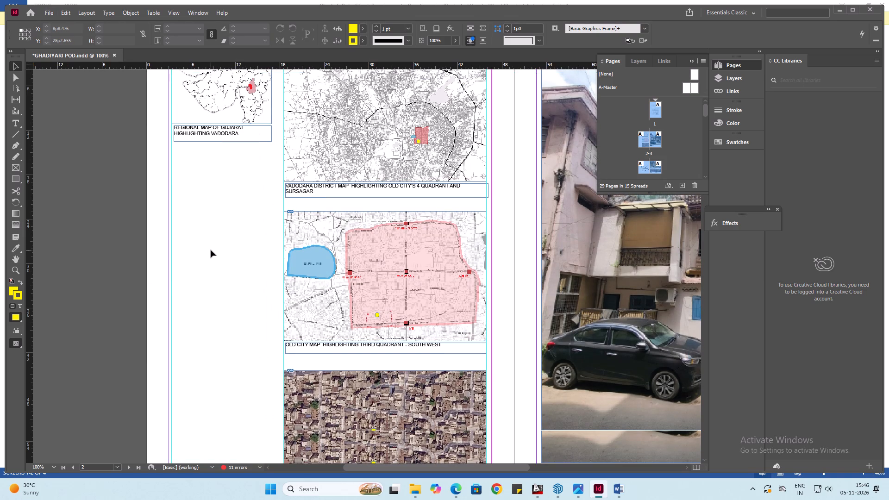
scroll(211, 250, down, 1)
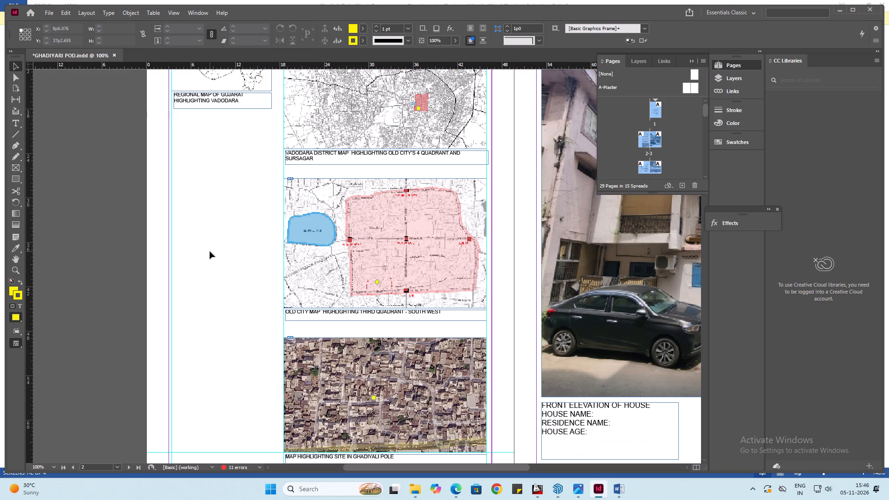
scroll(293, 293, down, 1)
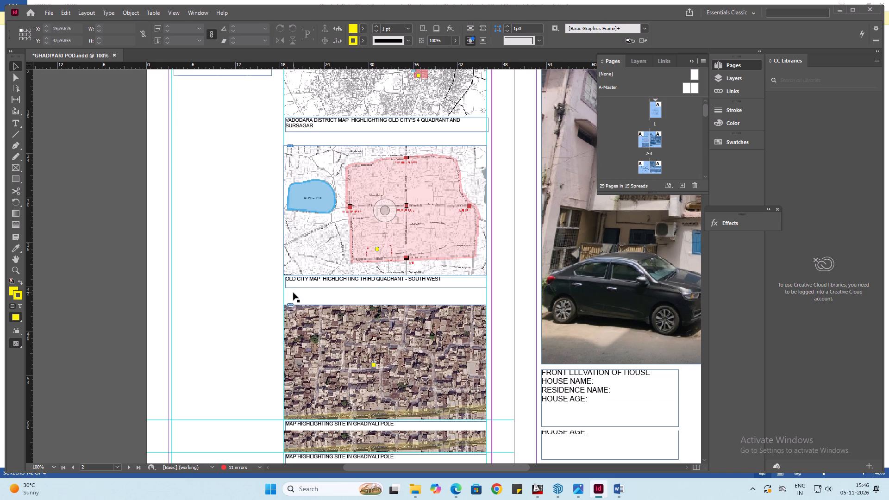
scroll(293, 293, down, 1)
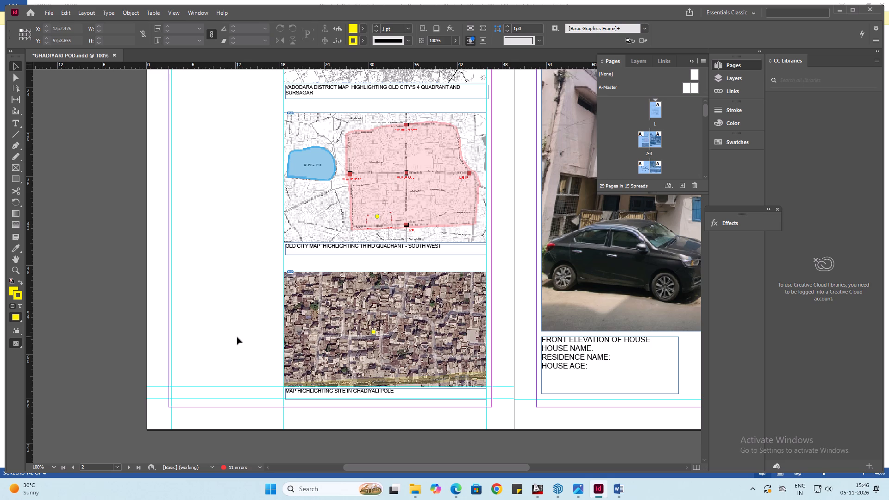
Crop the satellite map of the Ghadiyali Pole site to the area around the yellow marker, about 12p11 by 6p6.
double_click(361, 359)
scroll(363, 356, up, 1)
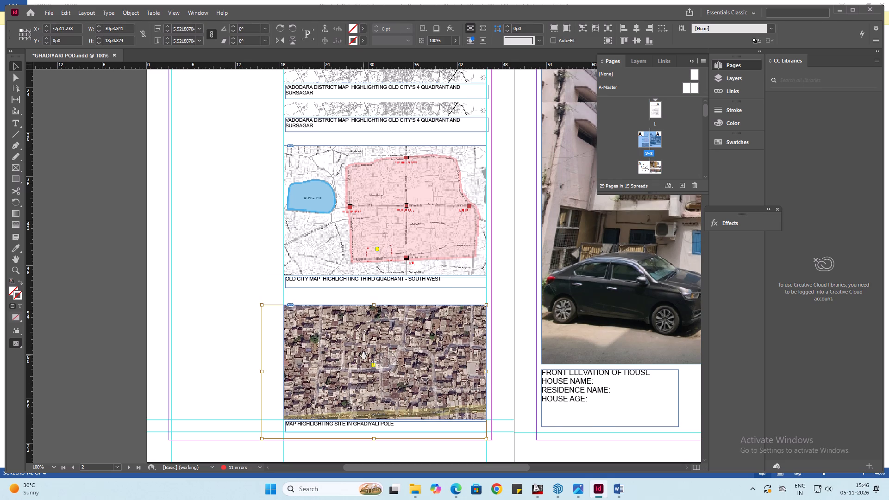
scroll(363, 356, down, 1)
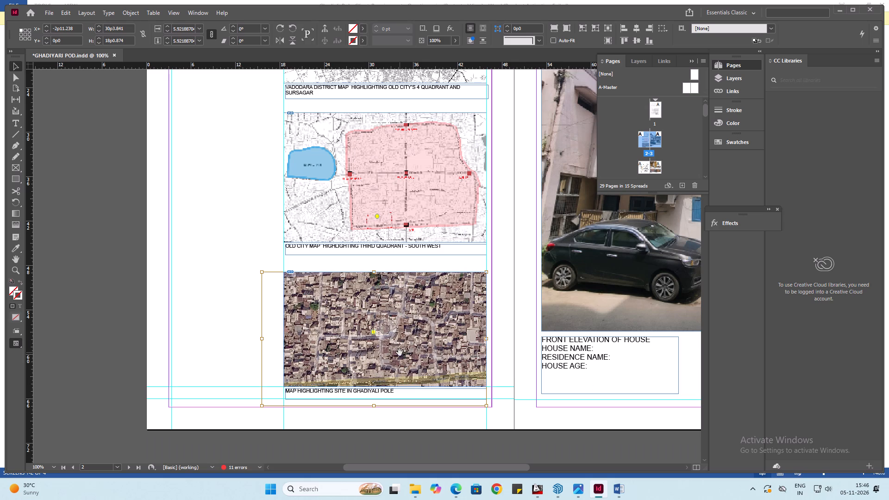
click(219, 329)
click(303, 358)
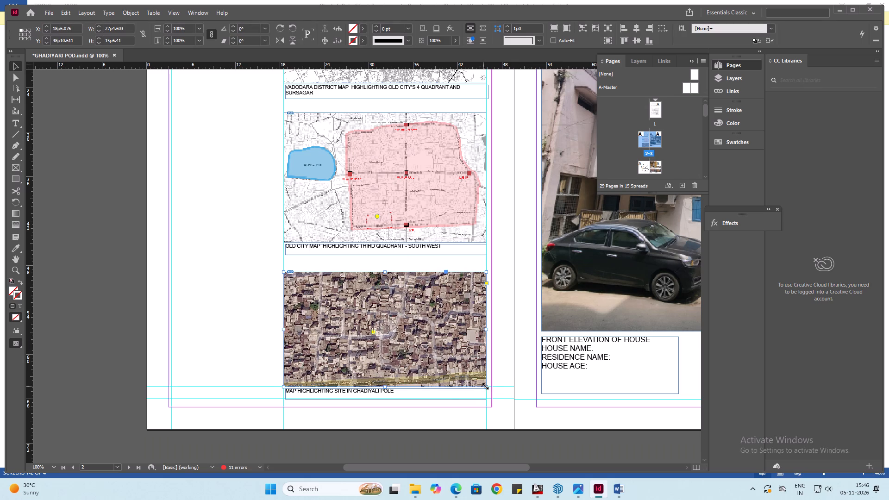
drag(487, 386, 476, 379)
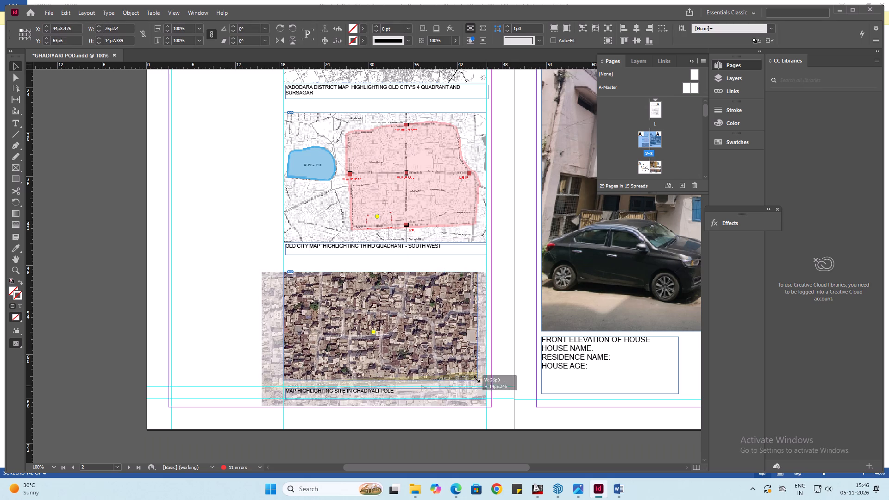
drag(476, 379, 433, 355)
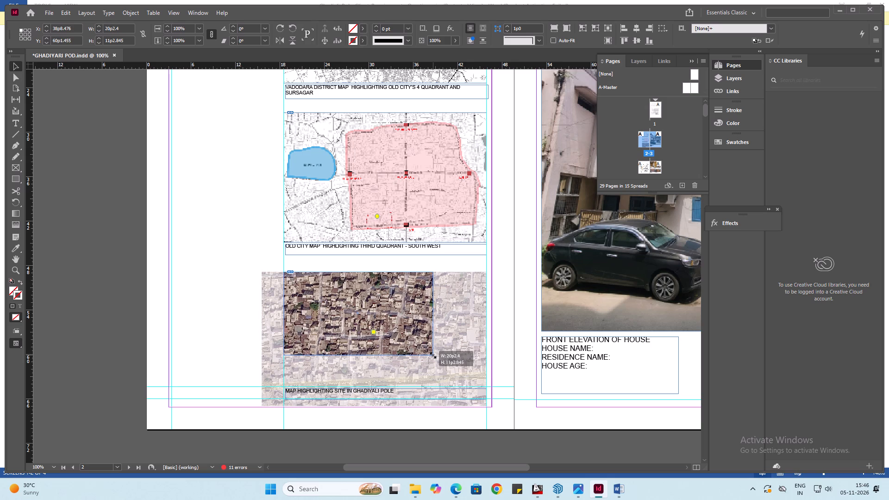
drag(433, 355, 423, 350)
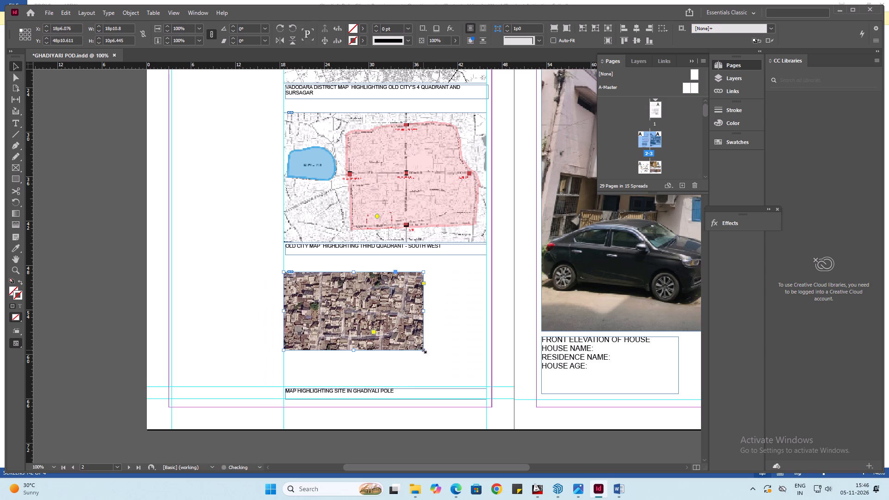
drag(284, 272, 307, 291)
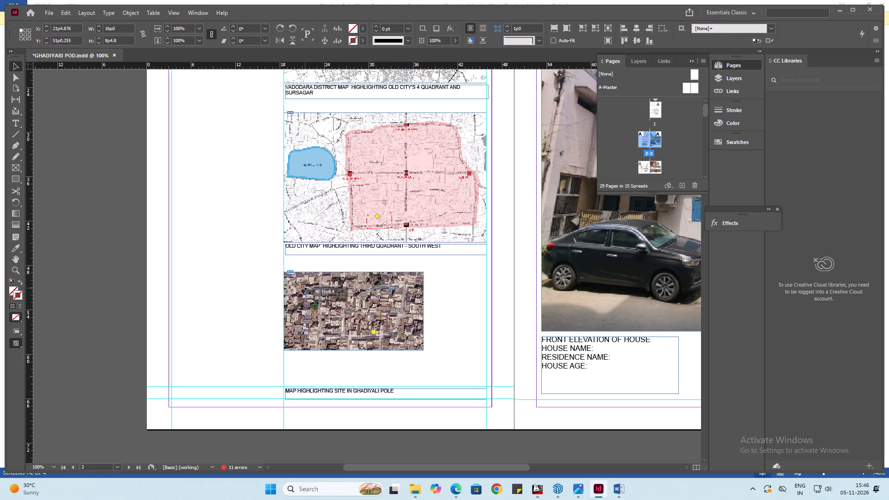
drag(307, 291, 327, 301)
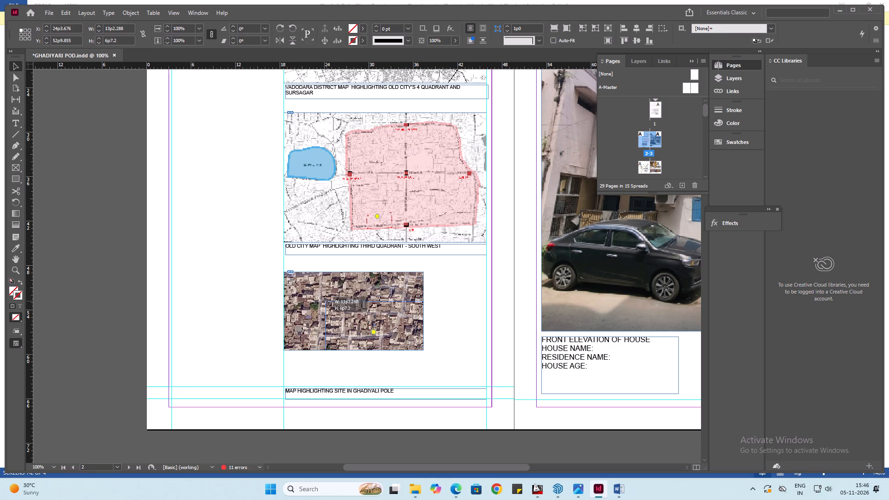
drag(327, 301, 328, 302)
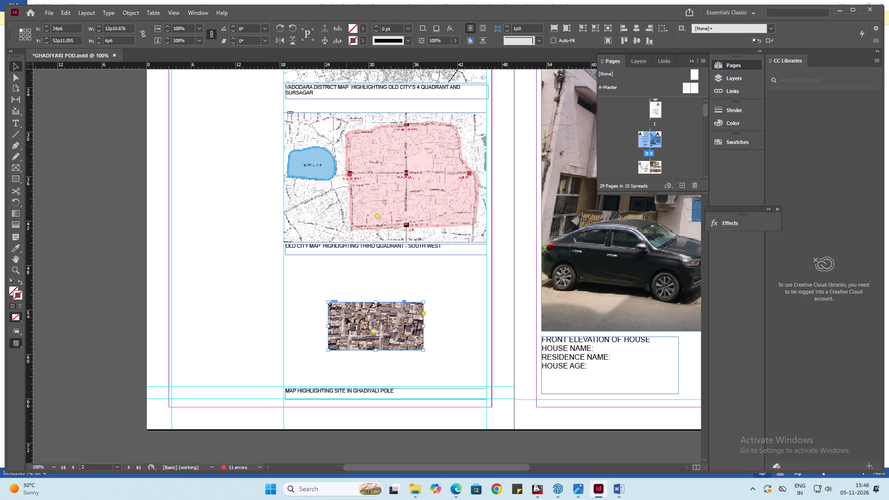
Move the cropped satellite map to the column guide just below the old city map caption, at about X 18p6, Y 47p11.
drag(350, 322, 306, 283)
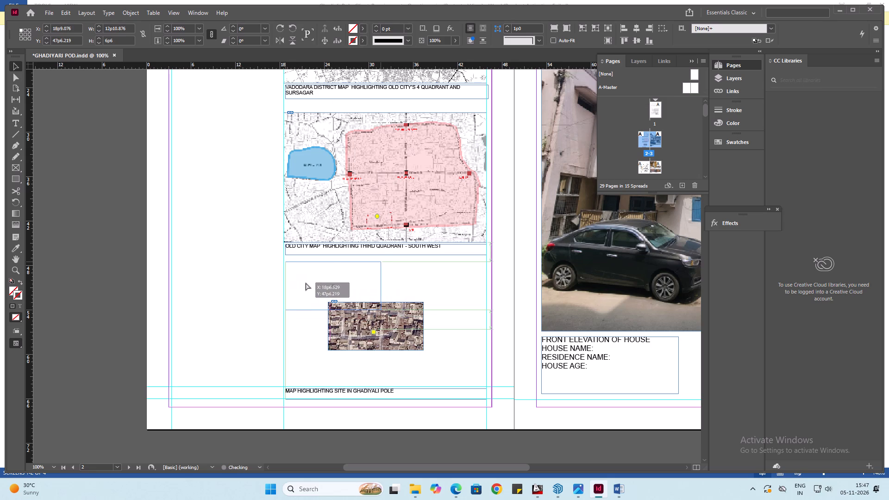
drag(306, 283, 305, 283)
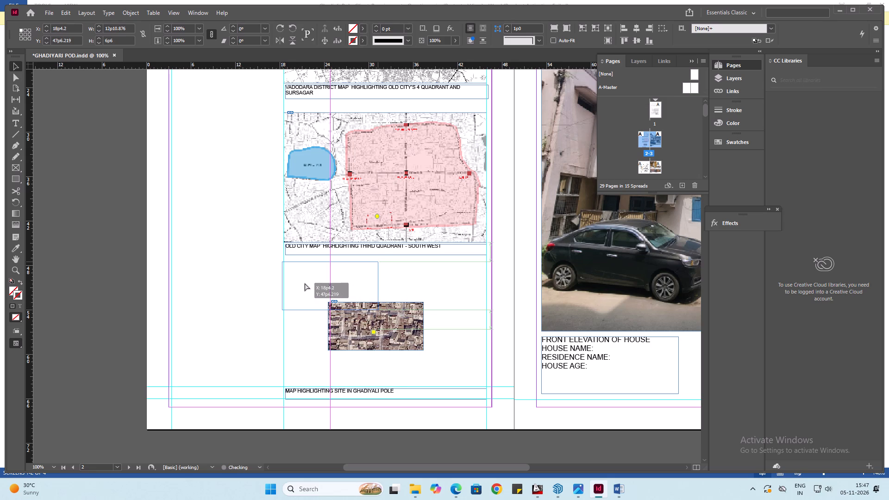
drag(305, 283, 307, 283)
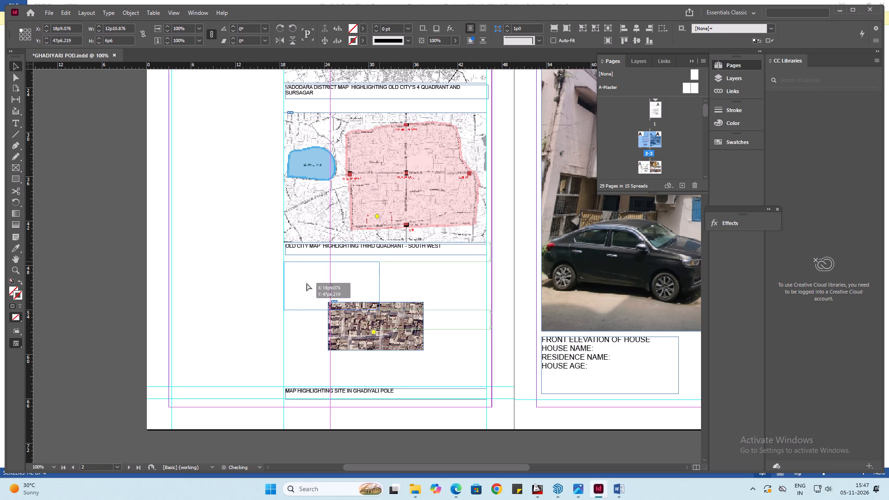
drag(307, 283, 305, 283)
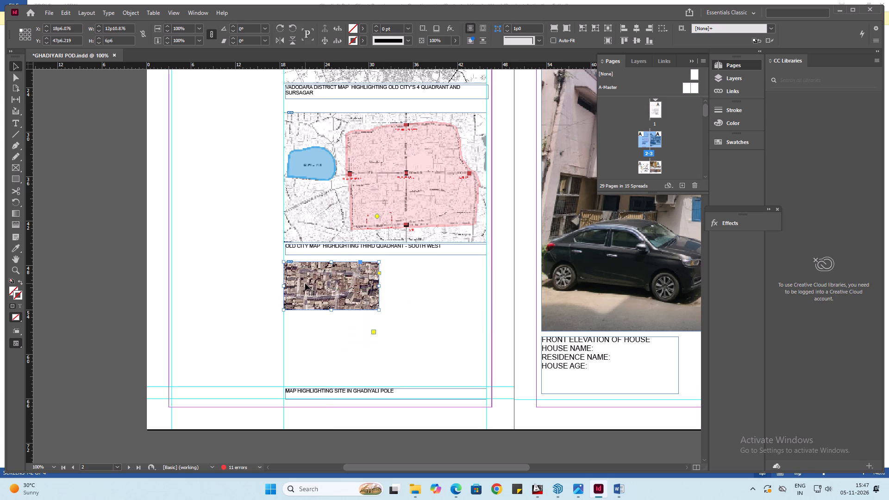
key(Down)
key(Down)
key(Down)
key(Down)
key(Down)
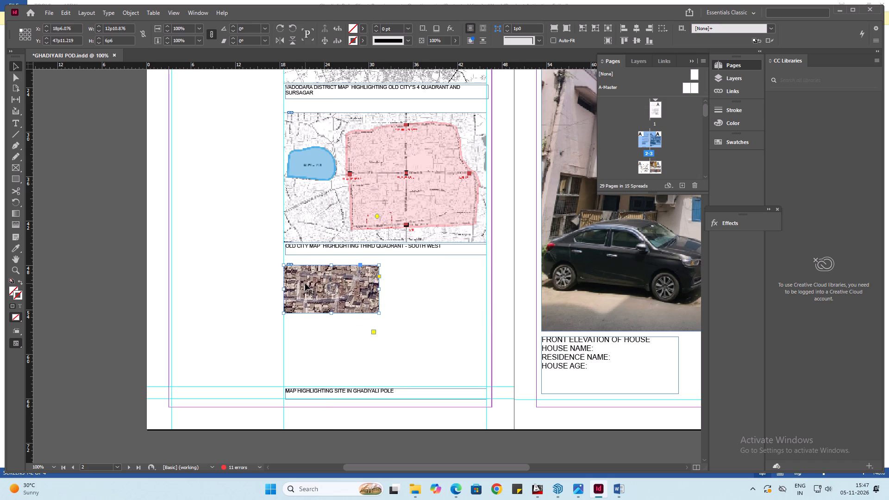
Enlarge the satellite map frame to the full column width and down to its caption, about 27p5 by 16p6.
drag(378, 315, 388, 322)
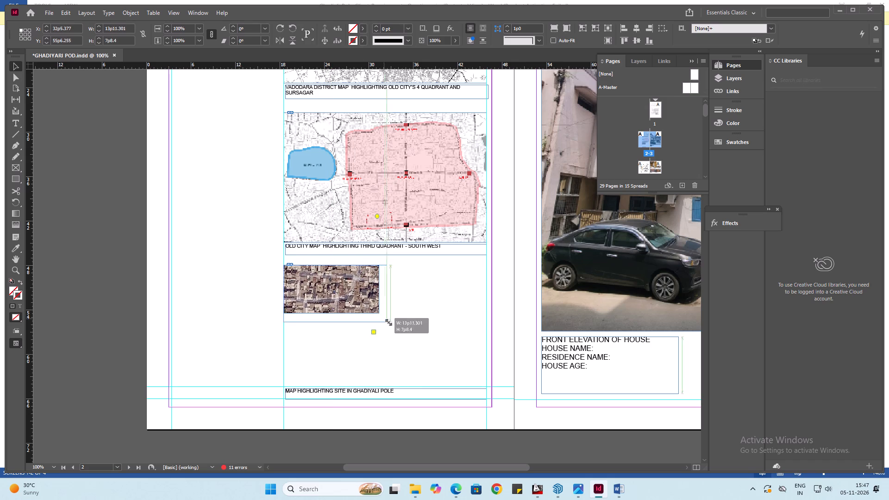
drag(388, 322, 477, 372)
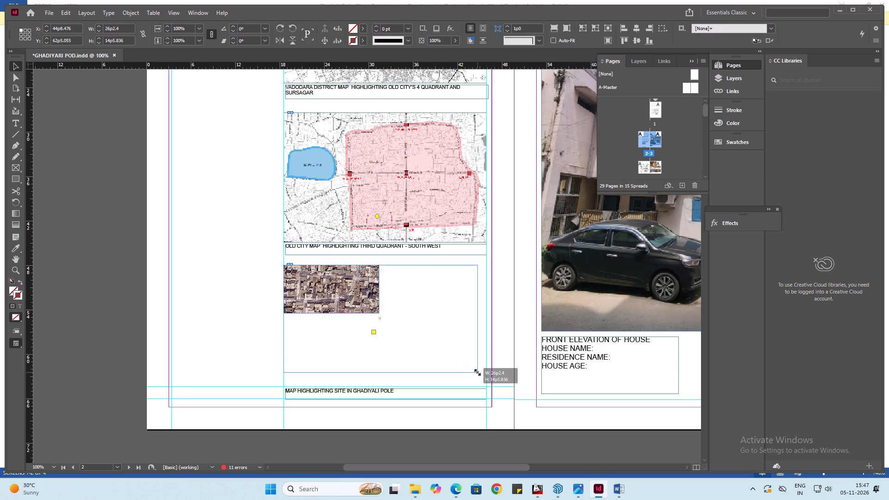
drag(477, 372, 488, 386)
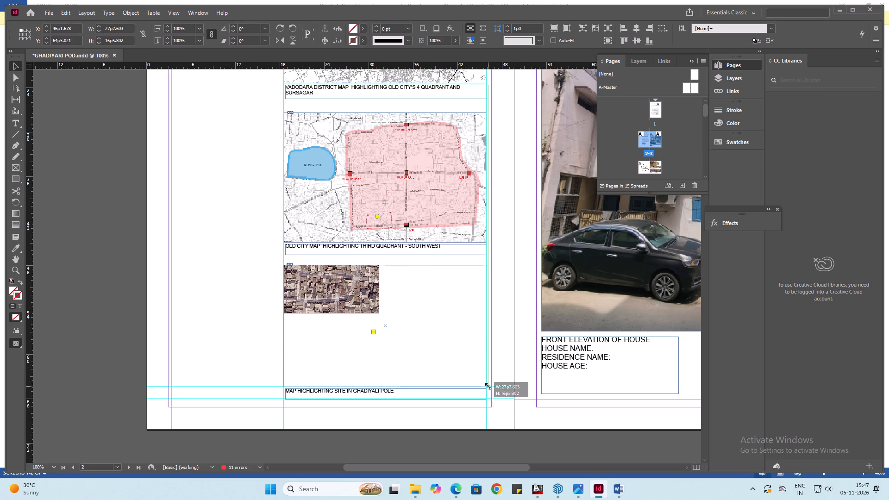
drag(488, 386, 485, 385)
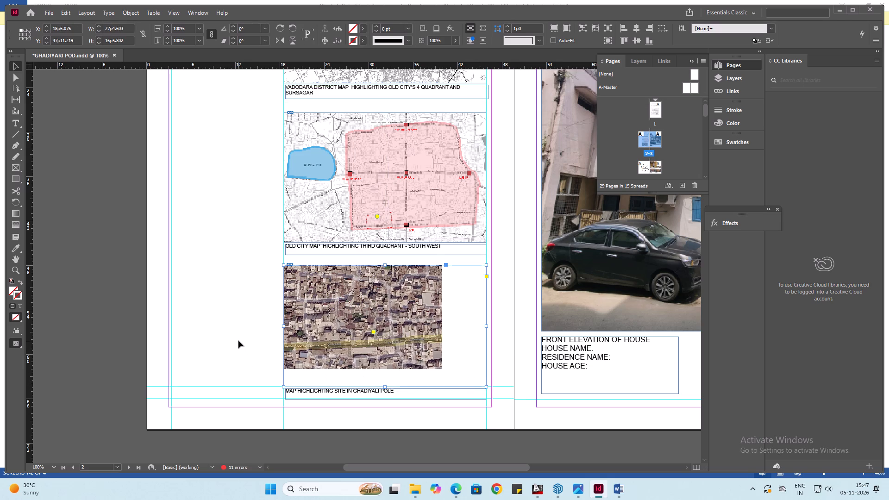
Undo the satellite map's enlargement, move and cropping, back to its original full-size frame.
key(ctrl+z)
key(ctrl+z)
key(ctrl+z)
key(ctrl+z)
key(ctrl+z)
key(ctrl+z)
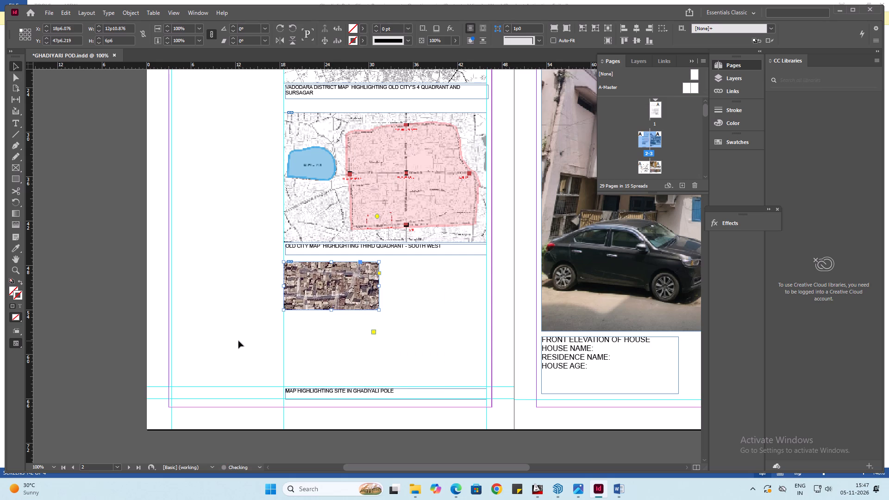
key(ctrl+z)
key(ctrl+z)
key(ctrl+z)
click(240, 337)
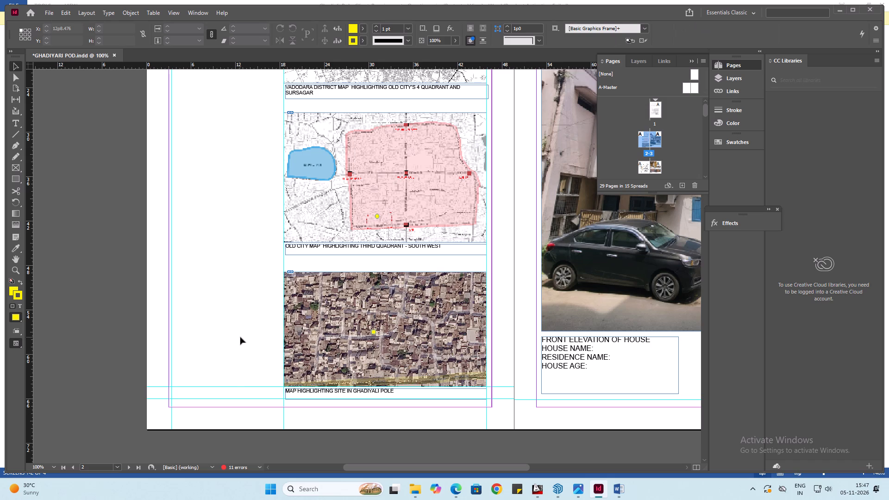
Crop the satellite map frame from two opposite corners to the area around the yellow site marker, about 15p7 by 7p0.
click(331, 344)
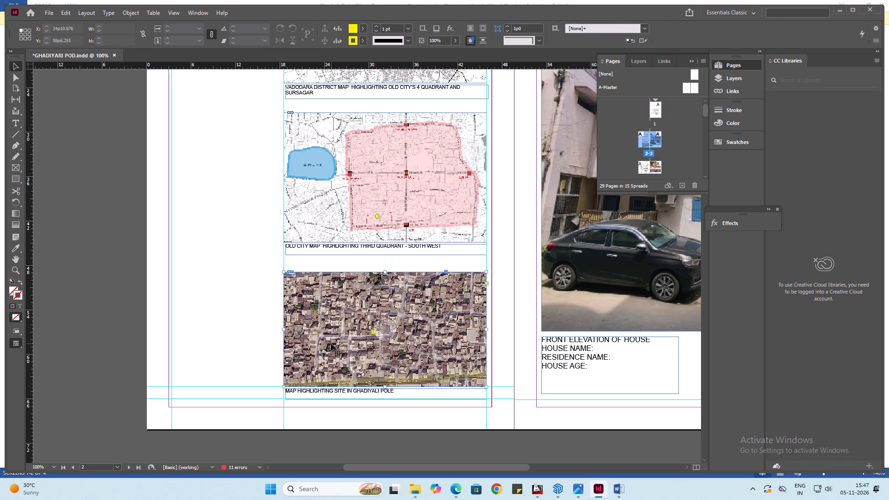
double_click(331, 344)
scroll(331, 344, up, 1)
scroll(331, 344, down, 1)
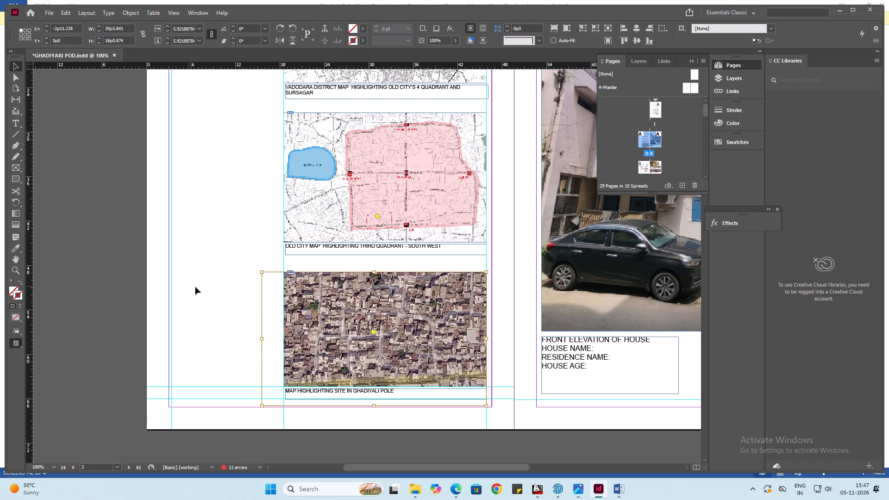
click(207, 287)
click(312, 331)
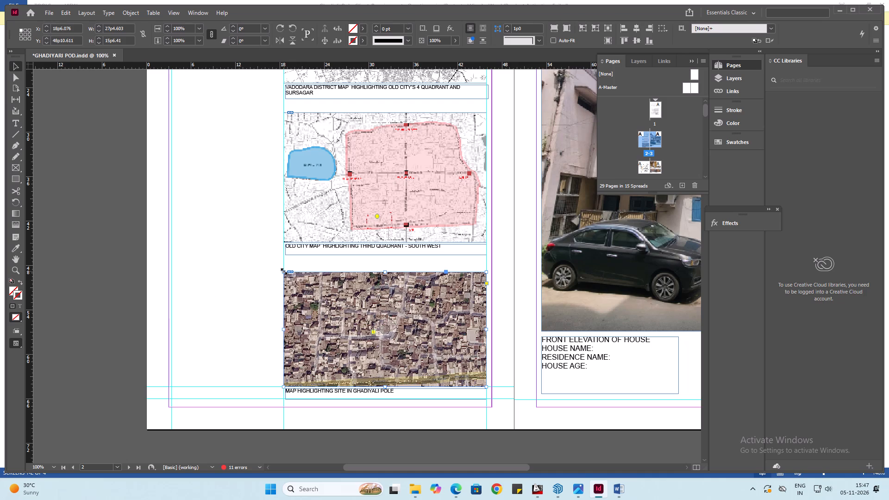
drag(283, 271, 322, 303)
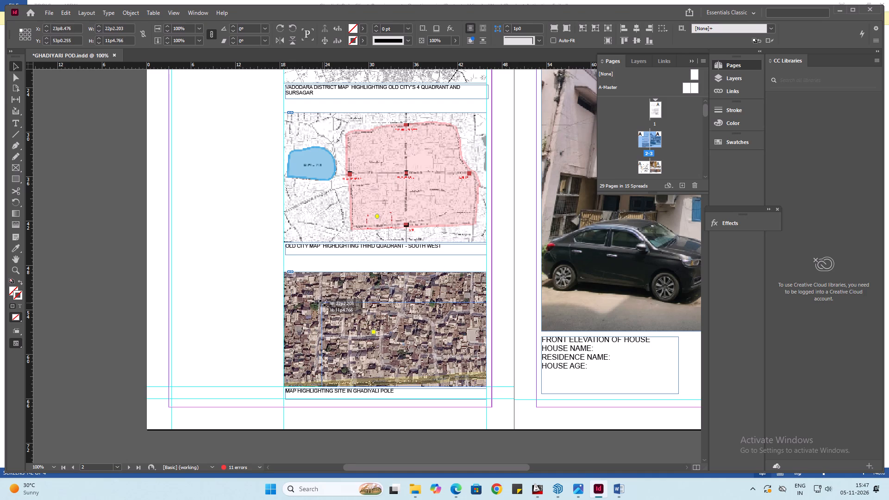
drag(322, 303, 318, 299)
drag(485, 386, 433, 350)
click(307, 280)
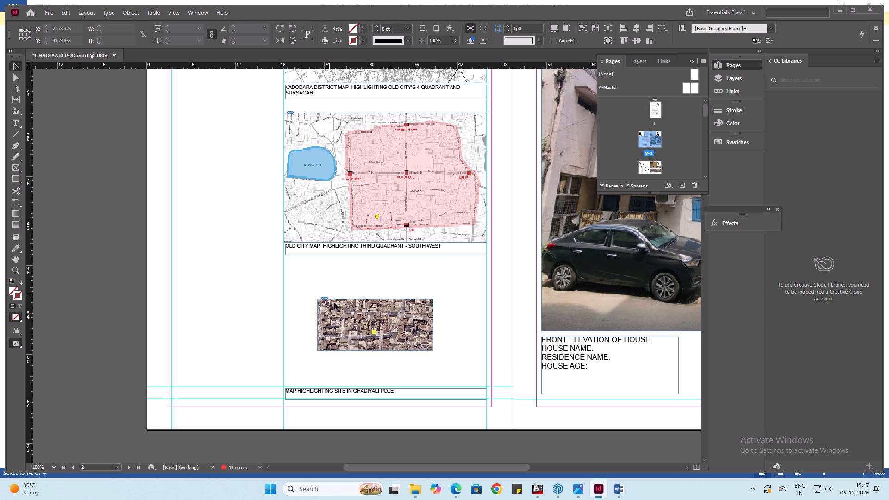
Turn on Auto-Fit for the cropped satellite map frame.
click(338, 309)
click(565, 40)
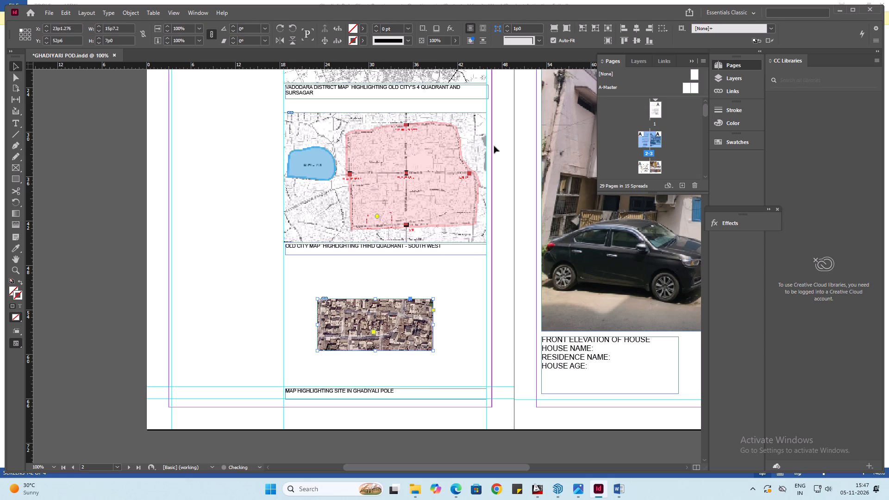
Move the cropped satellite map under the old city map's caption and enlarge it to the column width, about 27p5 by 16p4.
drag(328, 311, 294, 277)
drag(398, 318, 485, 386)
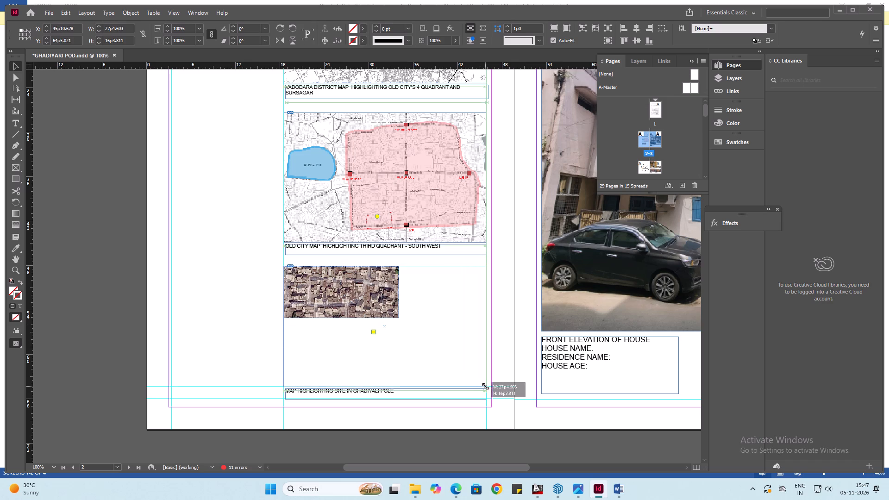
drag(485, 386, 486, 386)
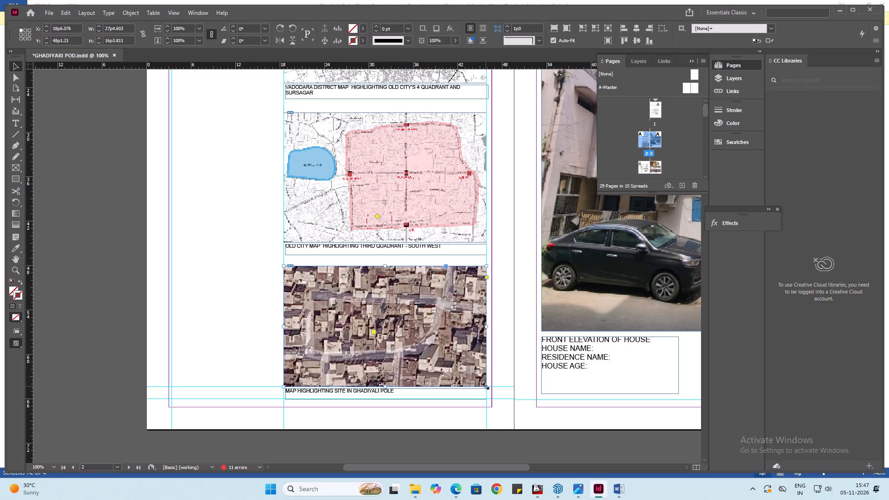
click(223, 336)
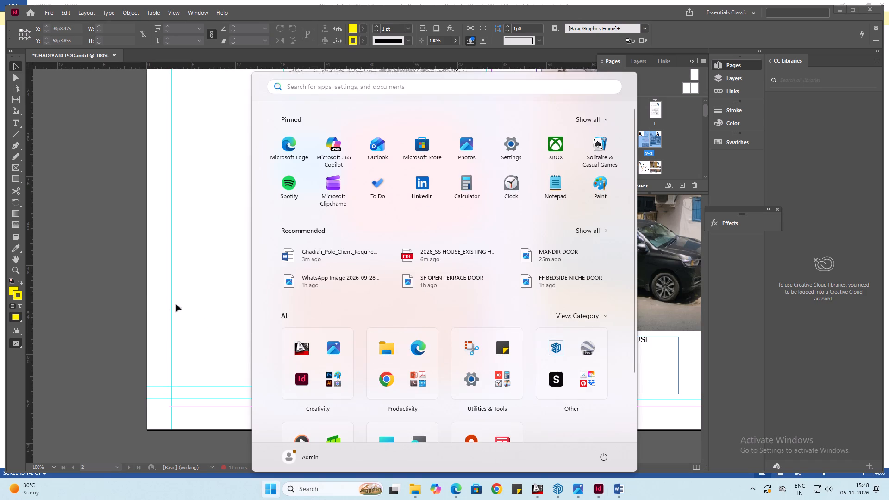
click(188, 308)
Move the yellow site marker down onto the plot beside the lane junction and enlarge it to about 1p4 by 1p5.
alt+scroll(379, 356, up, 4)
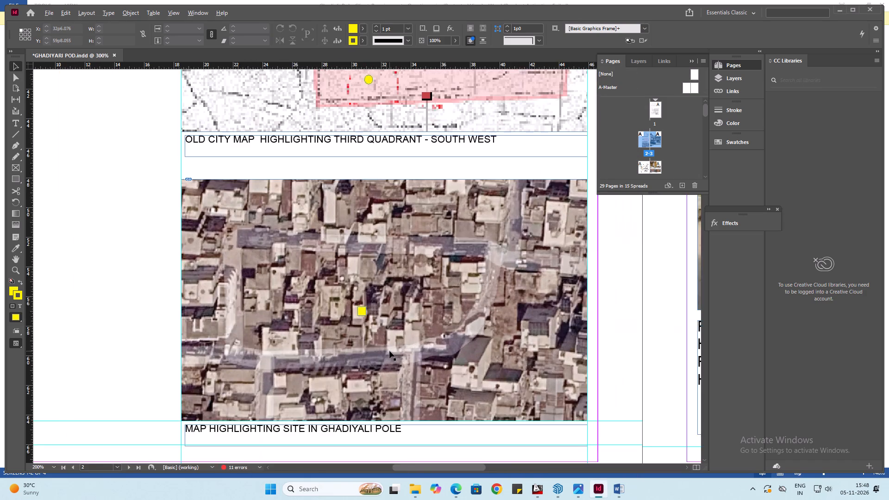
alt+scroll(394, 330, down, 1)
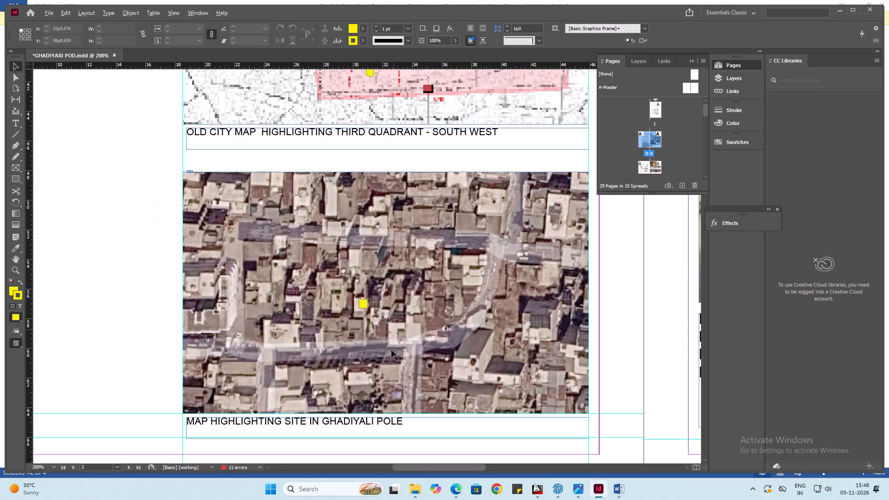
alt+scroll(388, 370, up, 1)
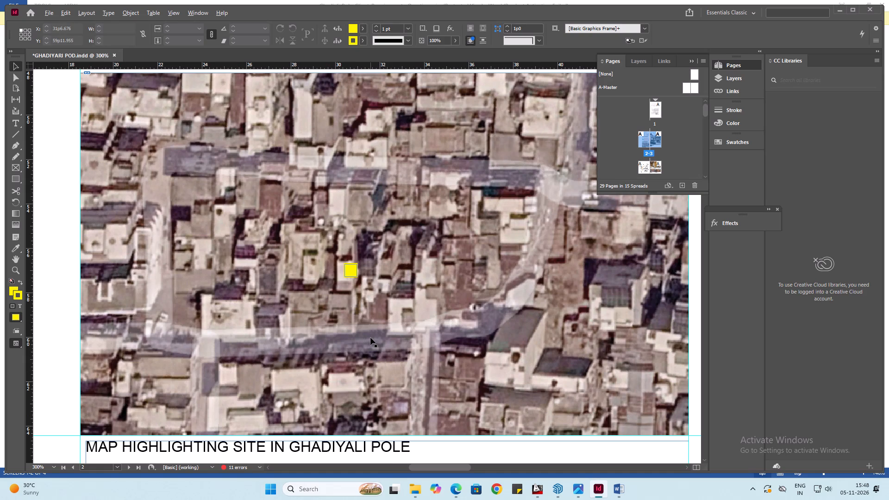
alt+scroll(370, 337, up, 1)
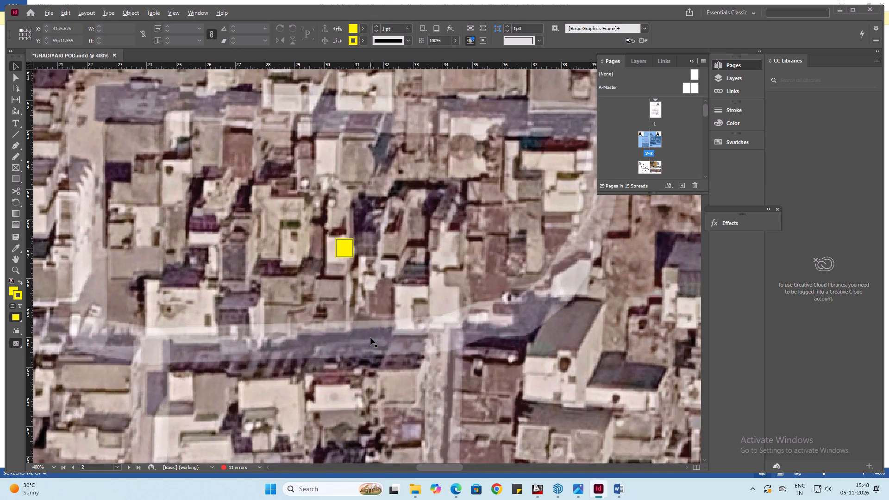
alt+scroll(370, 337, down, 1)
drag(353, 268, 367, 315)
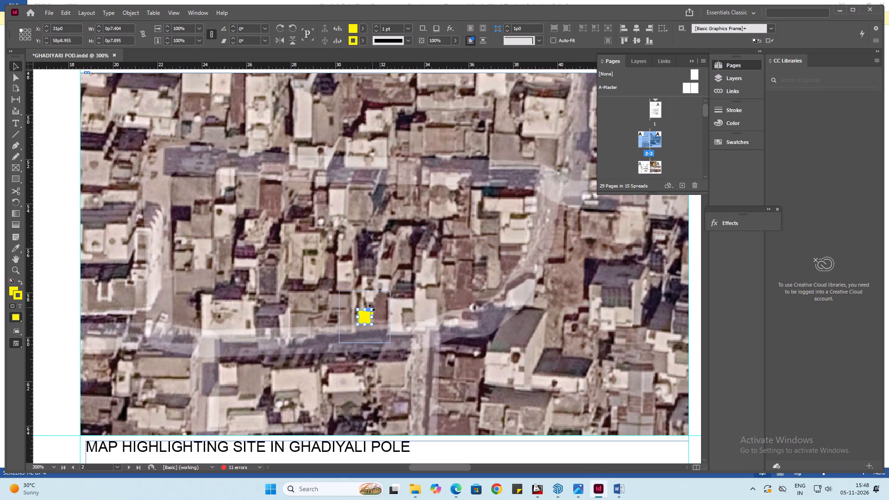
drag(371, 310, 385, 291)
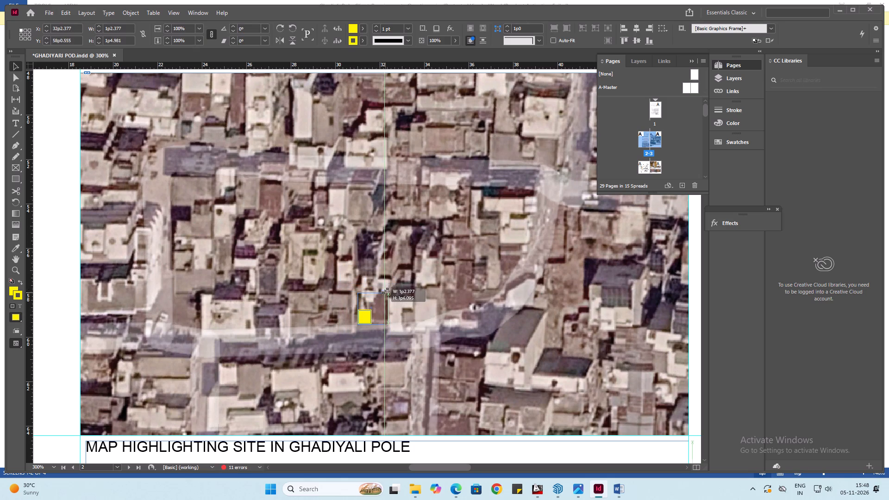
drag(385, 291, 389, 280)
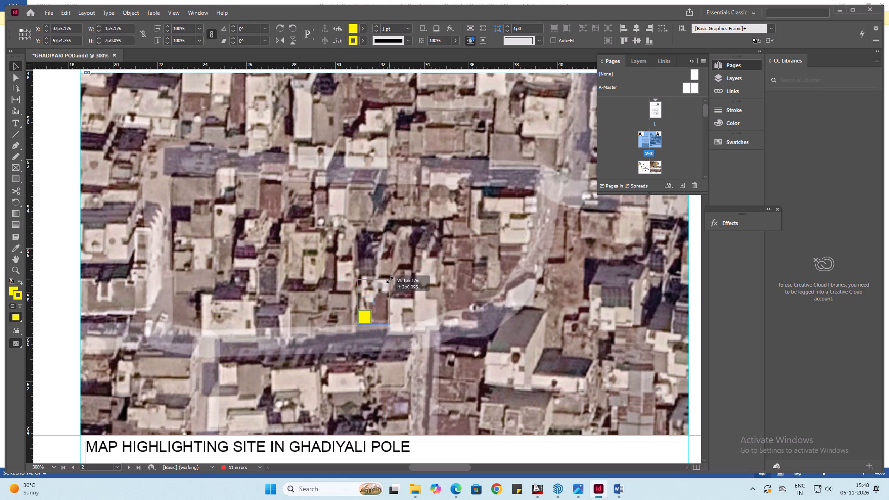
drag(389, 280, 387, 294)
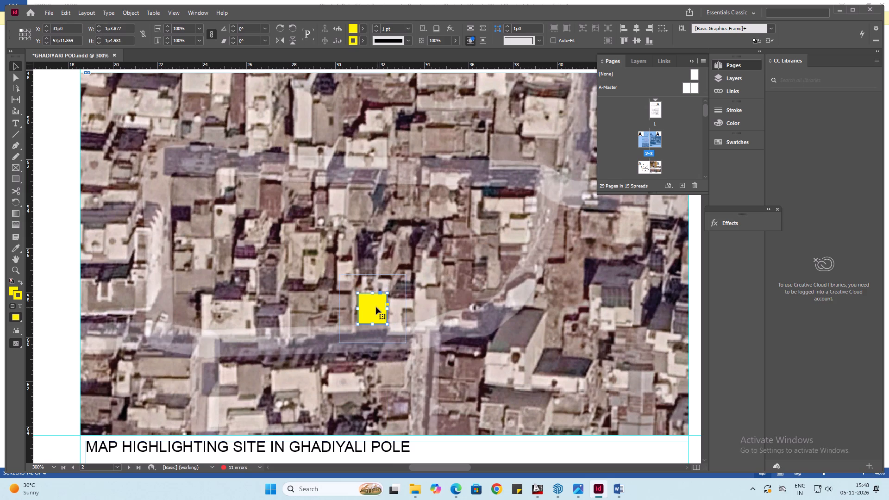
click(358, 364)
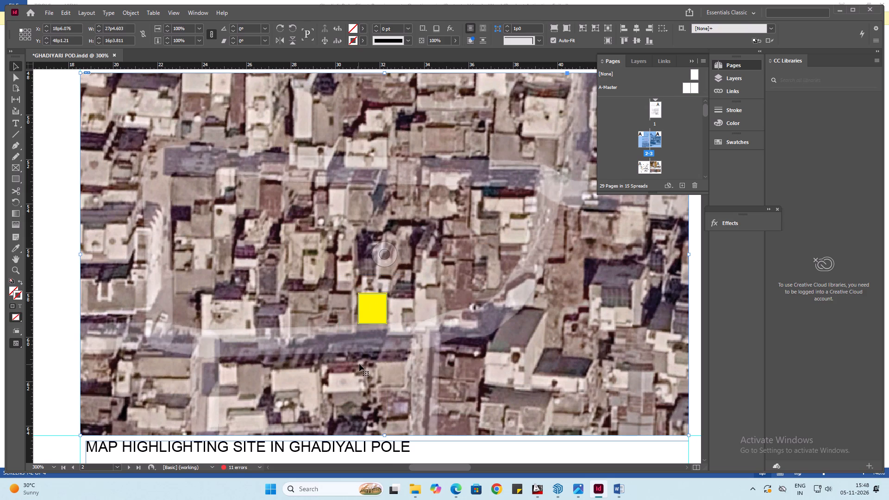
alt+scroll(404, 338, down, 3)
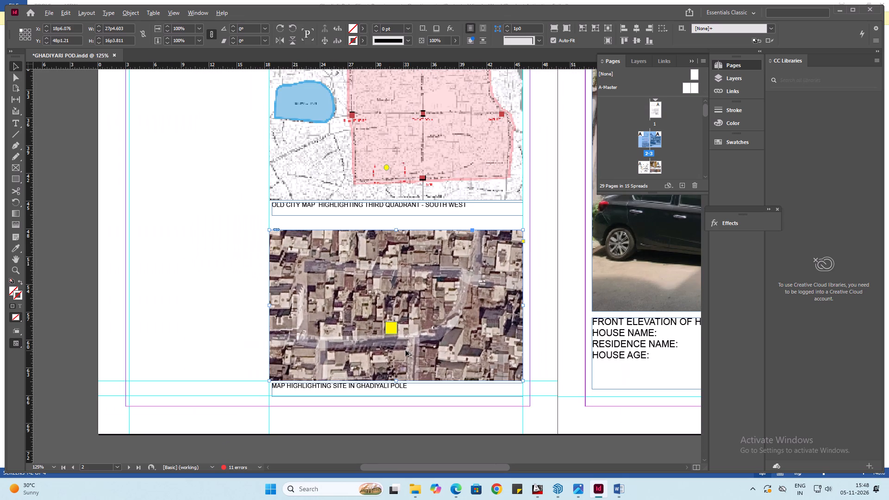
alt+scroll(404, 353, up, 1)
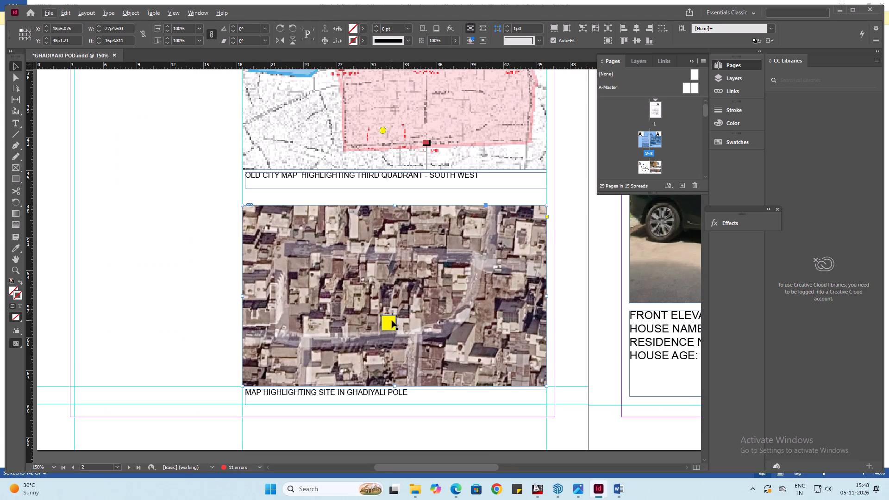
Set the yellow site marker's opacity to 67%.
click(392, 320)
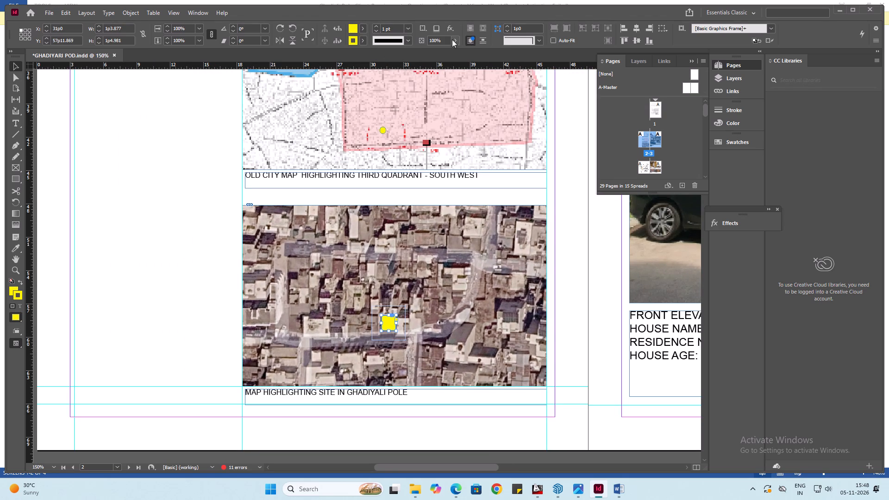
click(459, 38)
click(440, 51)
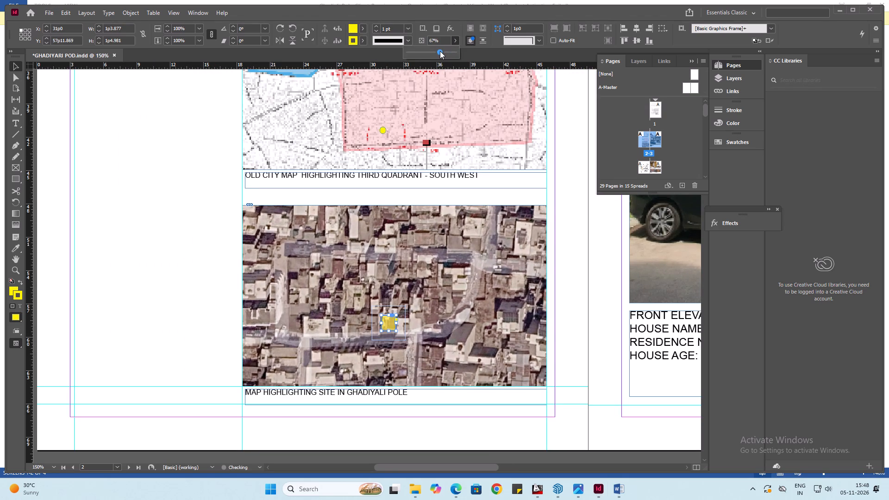
click(174, 241)
click(178, 287)
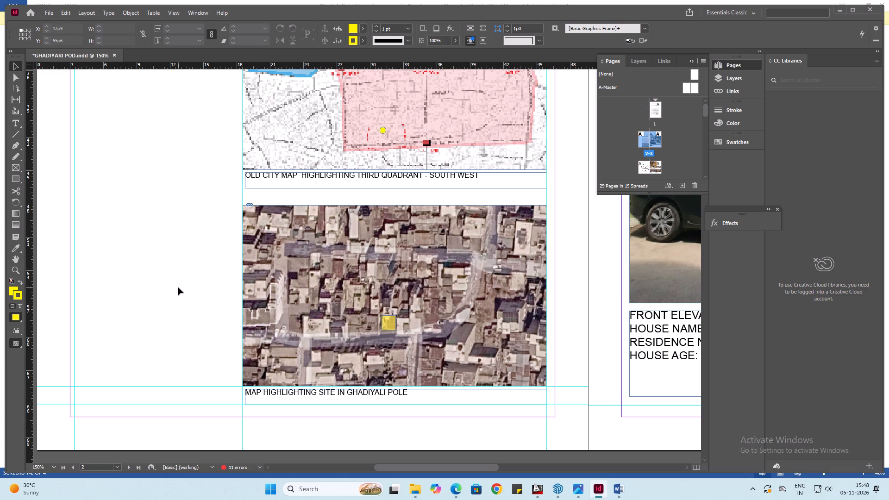
Review the whole site location page and the client requirements questionnaire in Word, returning to the InDesign layout.
alt+scroll(347, 351, down, 3)
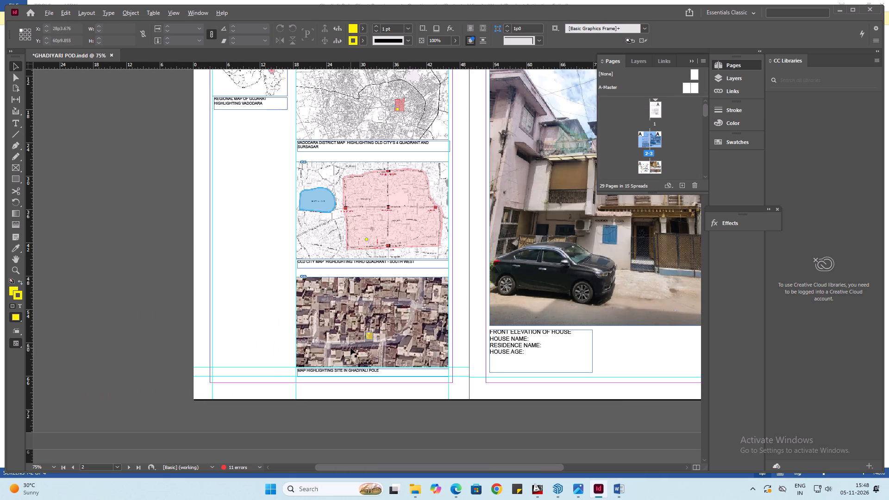
alt+scroll(316, 340, down, 1)
alt+scroll(244, 228, up, 1)
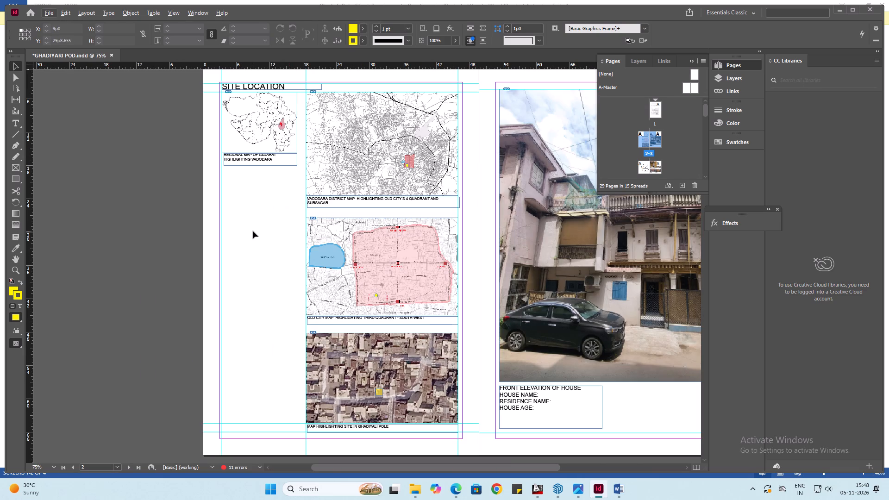
click(253, 231)
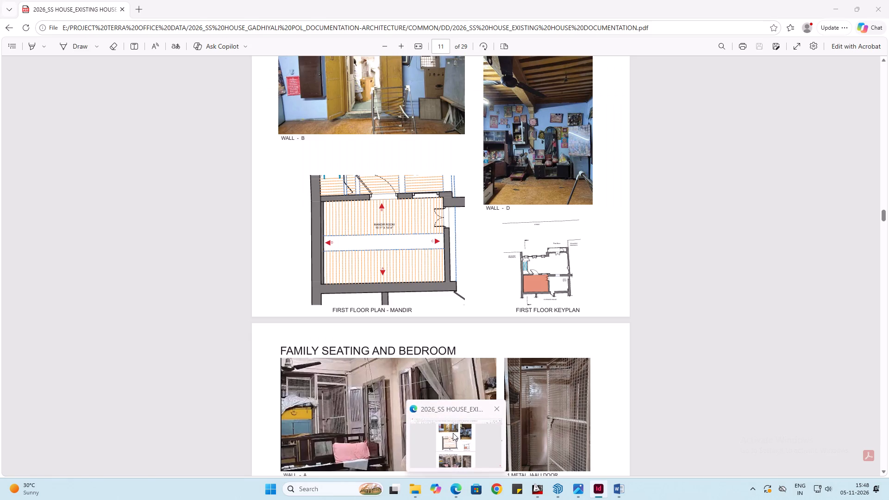
click(619, 491)
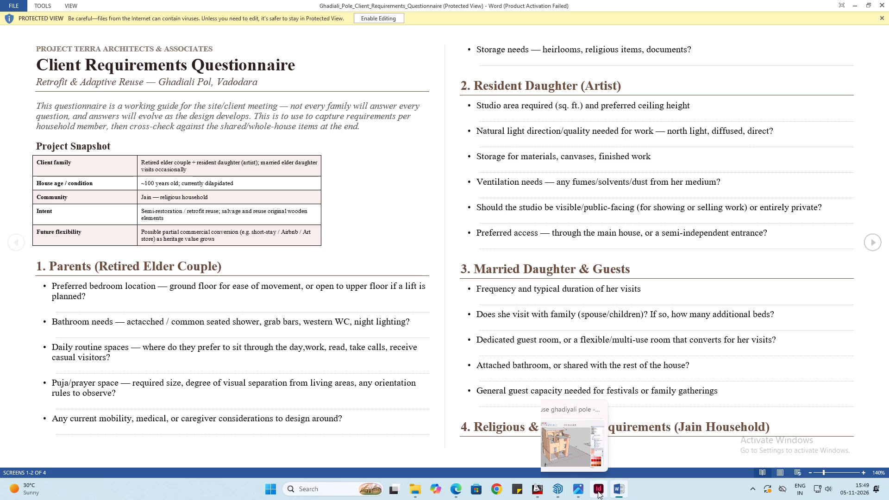
click(607, 448)
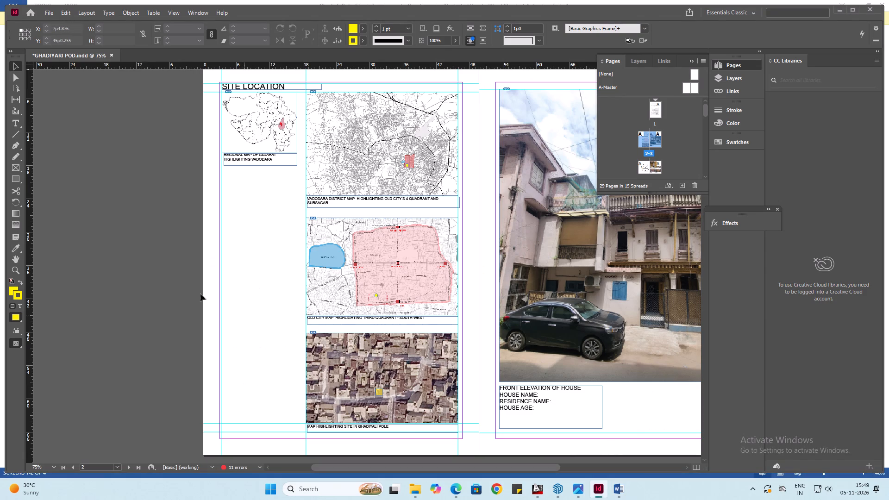
click(170, 272)
Draw a tall rectangle in the empty column below the regional map's caption, about 14p7 by 47p9.
click(20, 176)
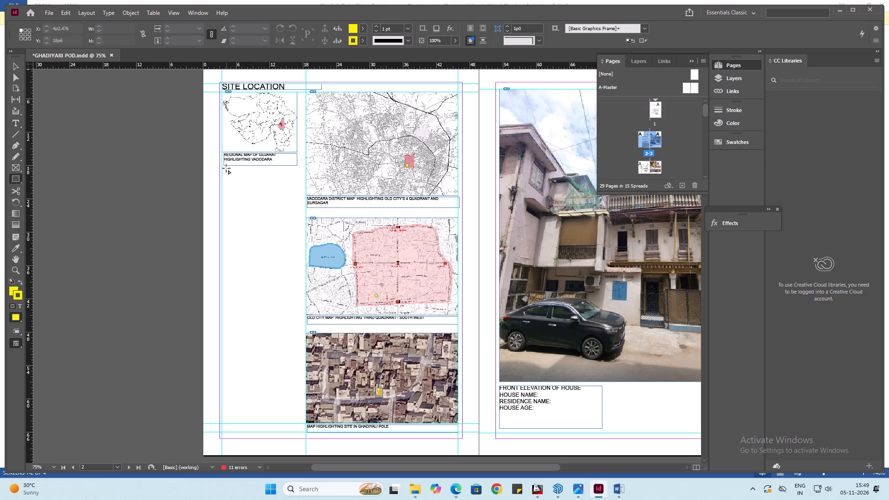
drag(223, 169, 277, 309)
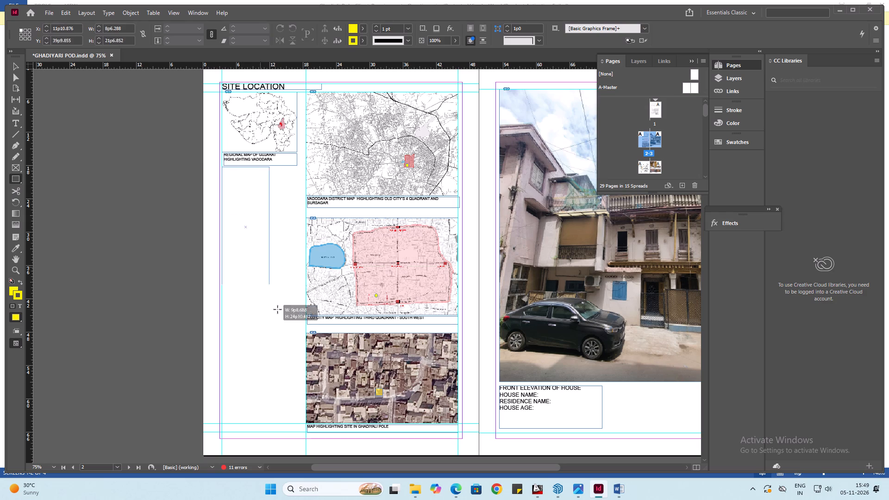
drag(277, 309, 302, 431)
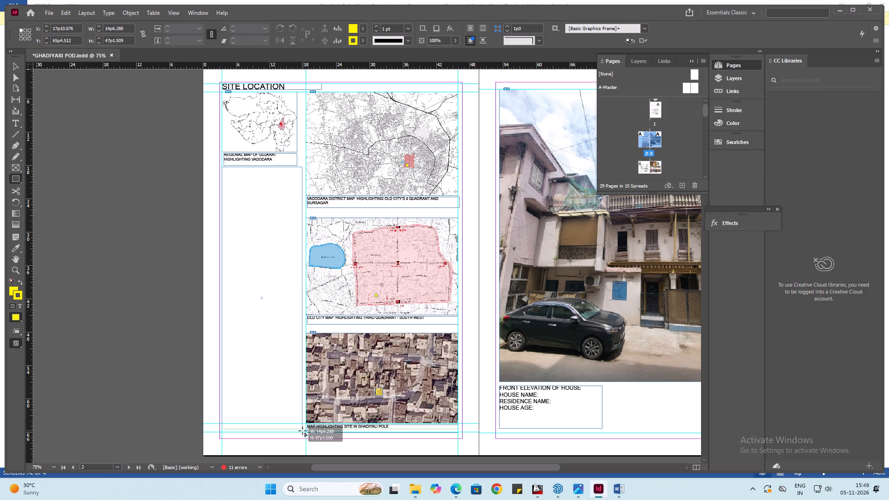
drag(302, 431, 303, 431)
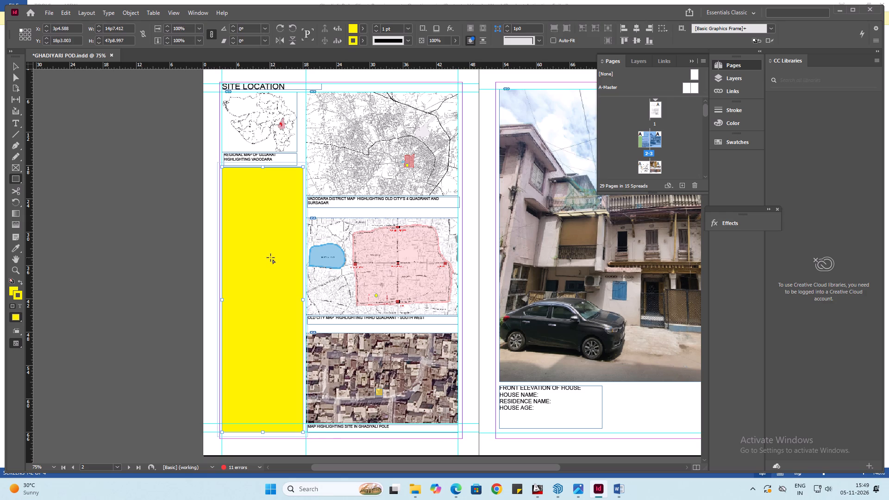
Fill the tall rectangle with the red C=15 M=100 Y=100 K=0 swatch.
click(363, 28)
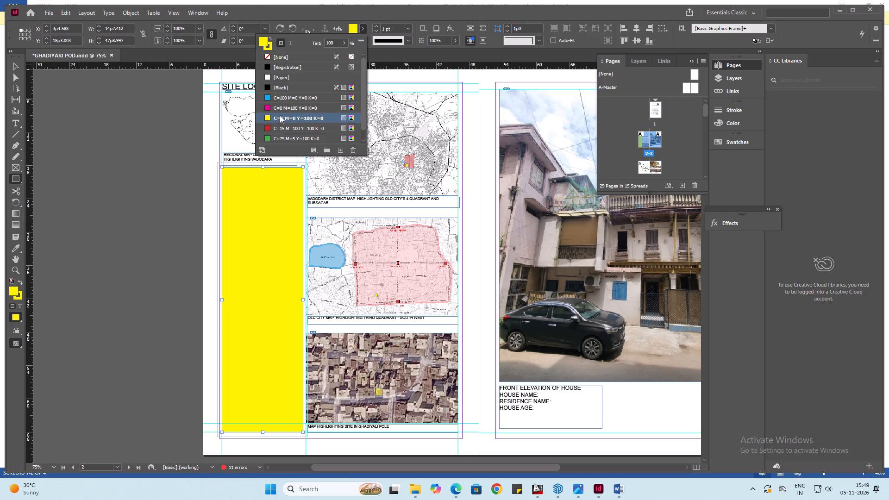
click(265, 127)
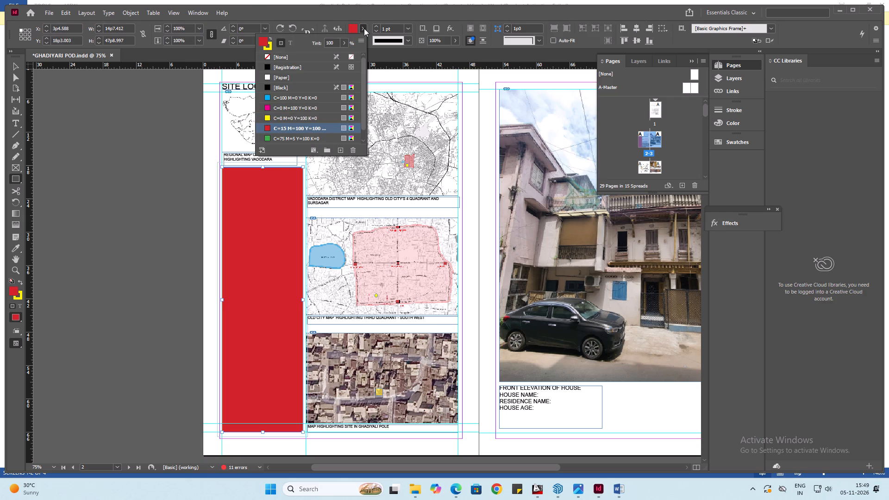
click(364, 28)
Give the tall rectangle a red C=15 M=100 Y=100 K=0 stroke and set its fill to None.
click(363, 40)
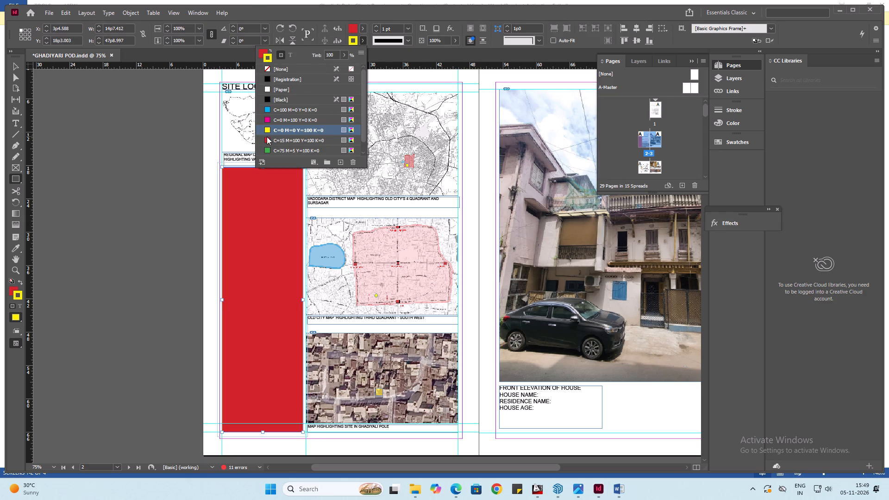
click(268, 138)
click(362, 30)
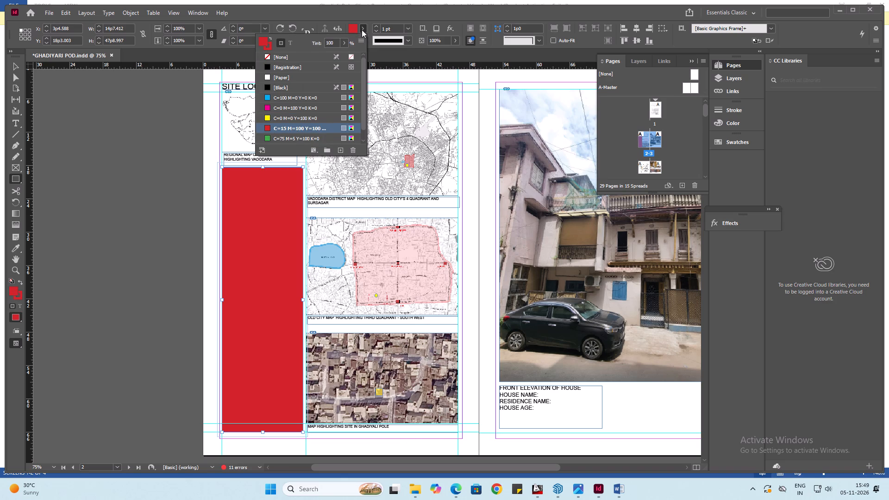
click(267, 56)
click(173, 171)
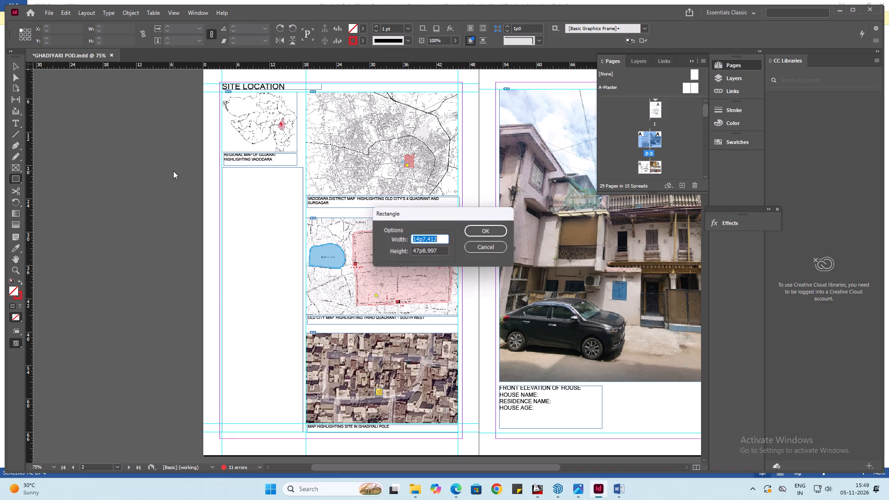
click(479, 248)
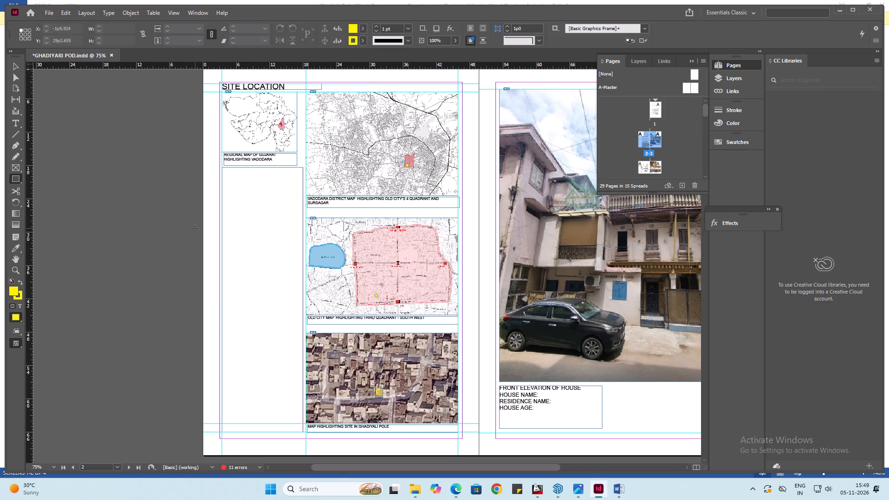
key(v)
click(182, 241)
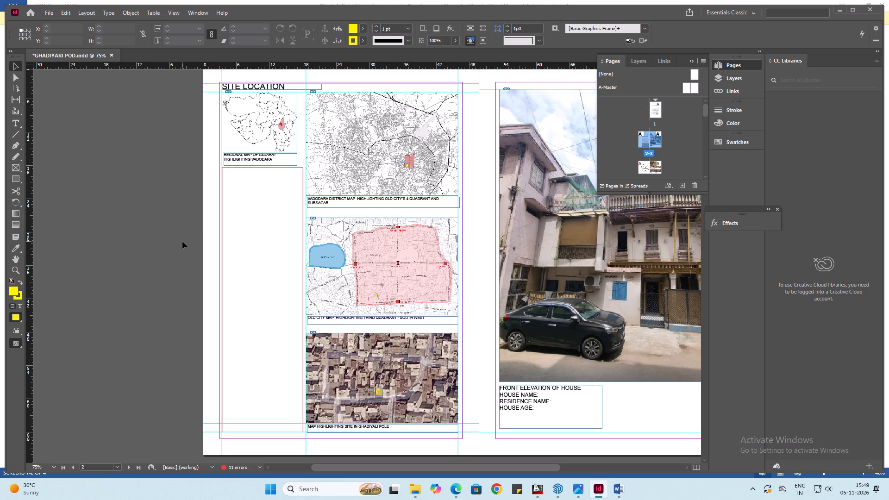
Export page 2 as the JPEG GHADIYARI POD in the COMMON folder, at High quality, 150 ppi and RGB.
click(47, 15)
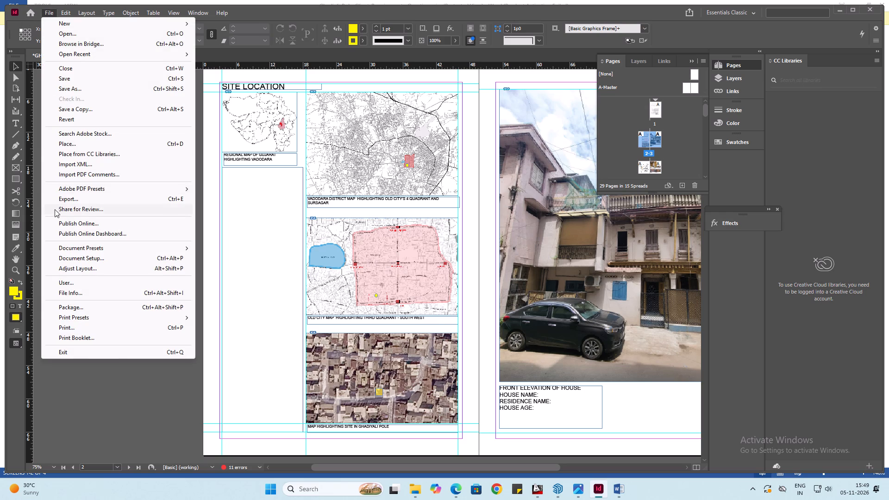
click(78, 200)
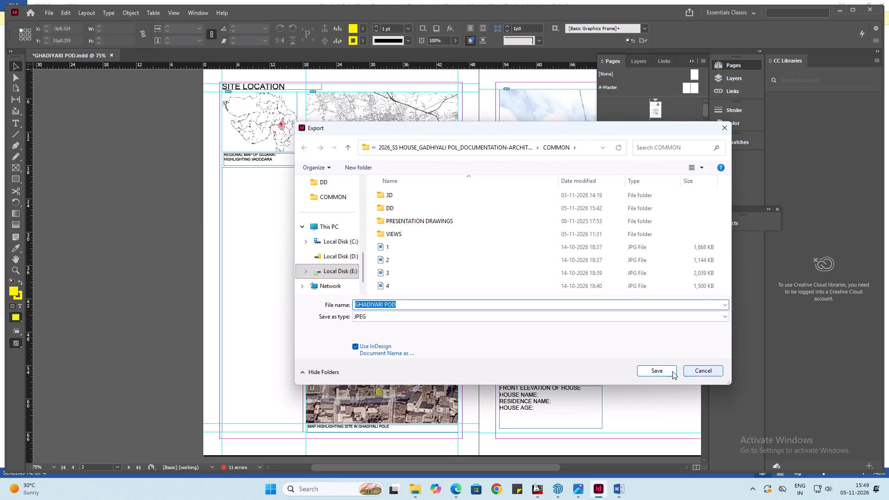
click(669, 371)
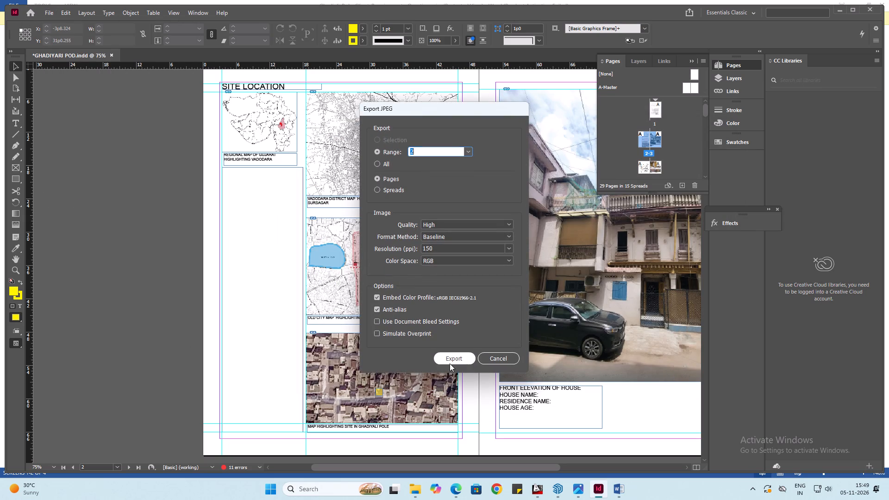
click(453, 361)
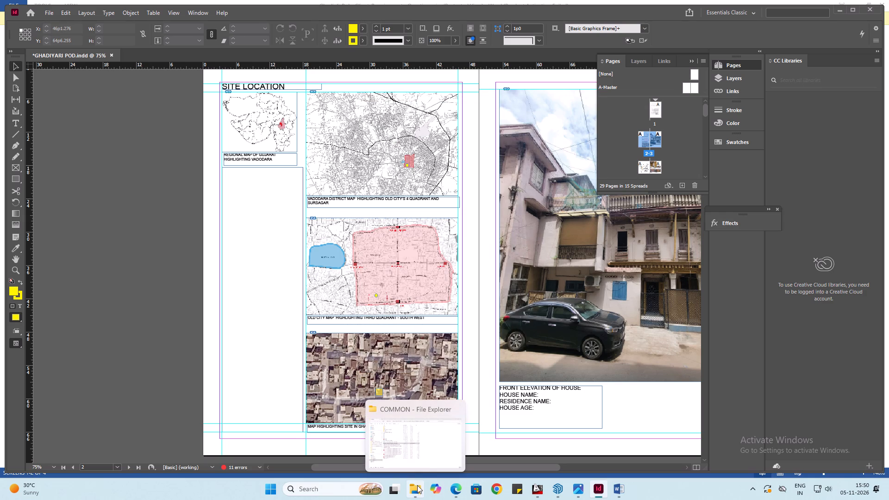
Switch to File Explorer and open its Home view of recent files to locate the exported GHADIYARI POD image.
click(414, 442)
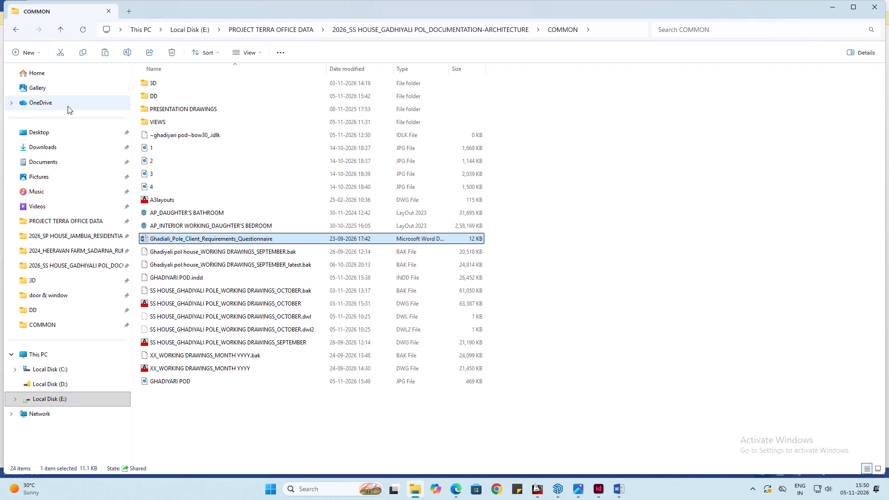
scroll(68, 78, up, 1)
click(66, 76)
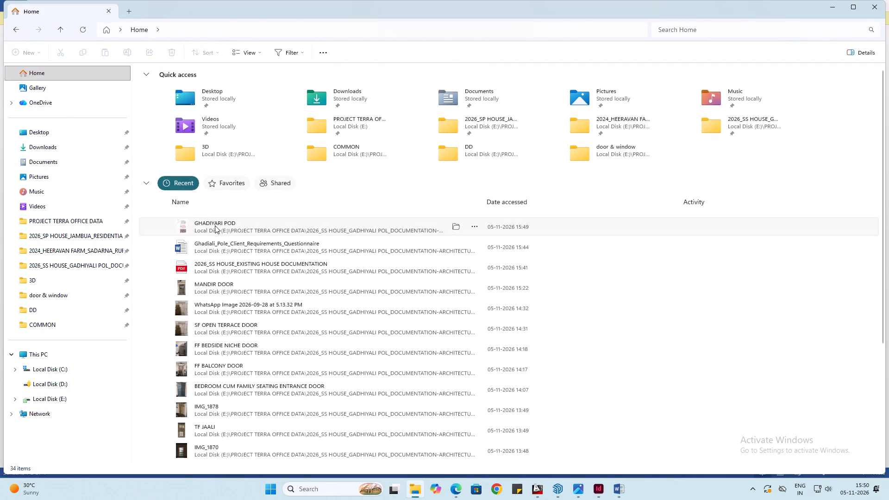
Open the exported GHADIYARI POD image to review the site location page.
double_click(215, 226)
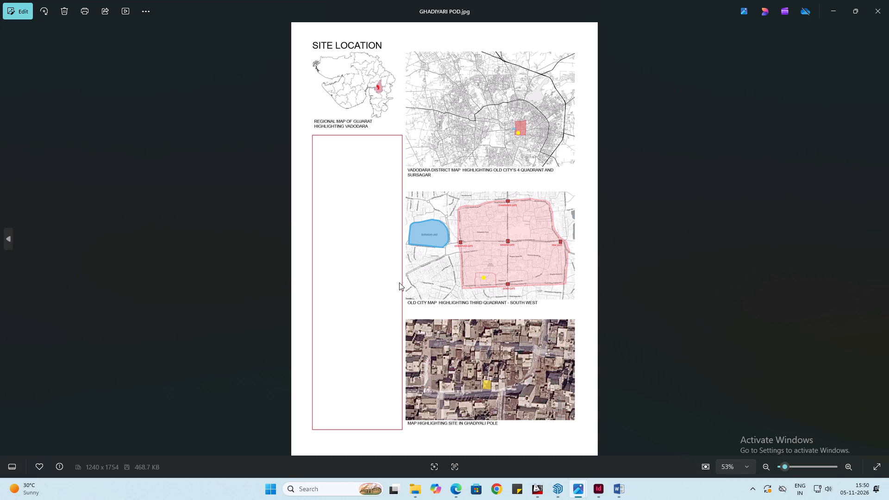
Switch to Google Chrome and open it with the intern profile.
click(502, 487)
click(457, 283)
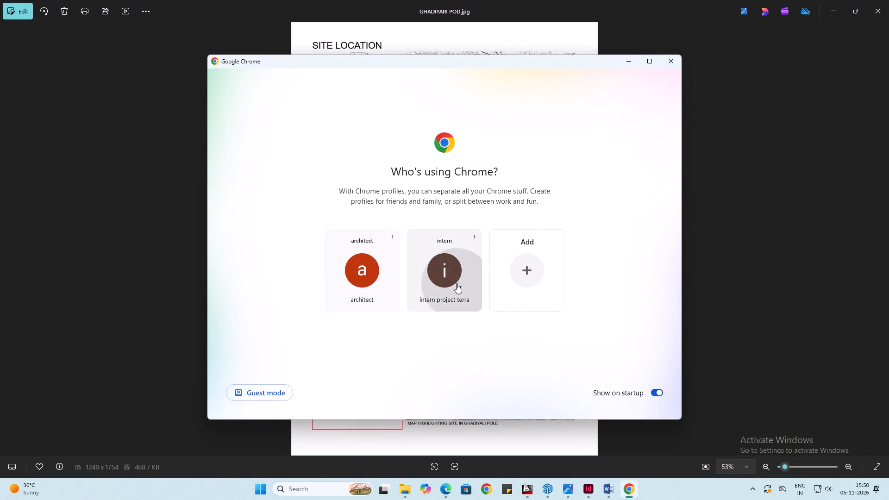
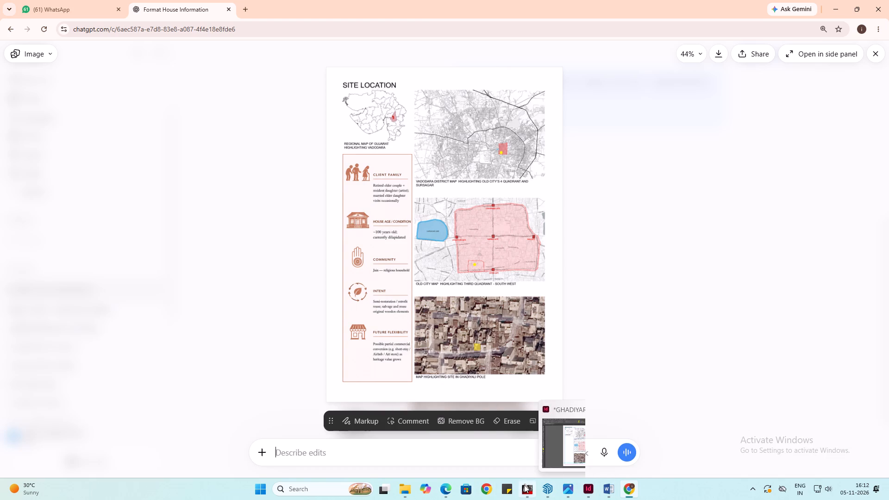
Bring up a WELL ROOM DOOR.jpg window in Photos and close it.
click(523, 439)
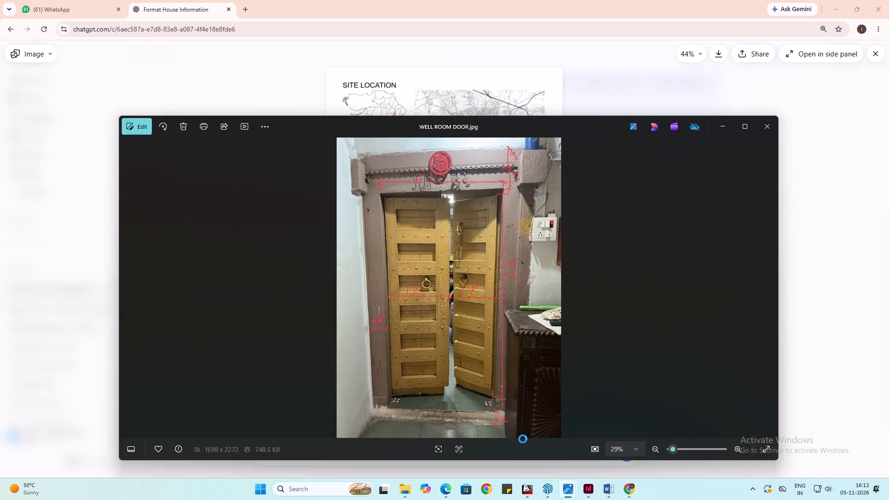
click(767, 126)
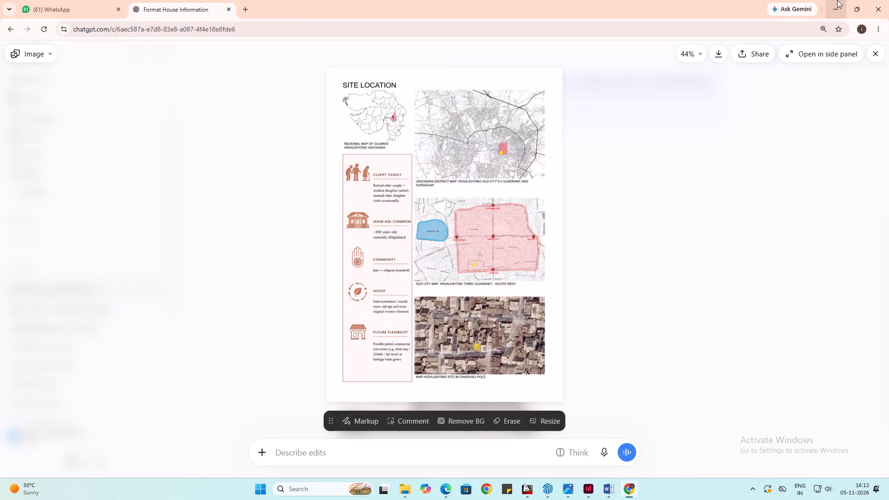
Minimize the Chrome, Word, File Explorer, InDesign and Edge windows, closing the photo window found among them.
click(834, 1)
click(834, 6)
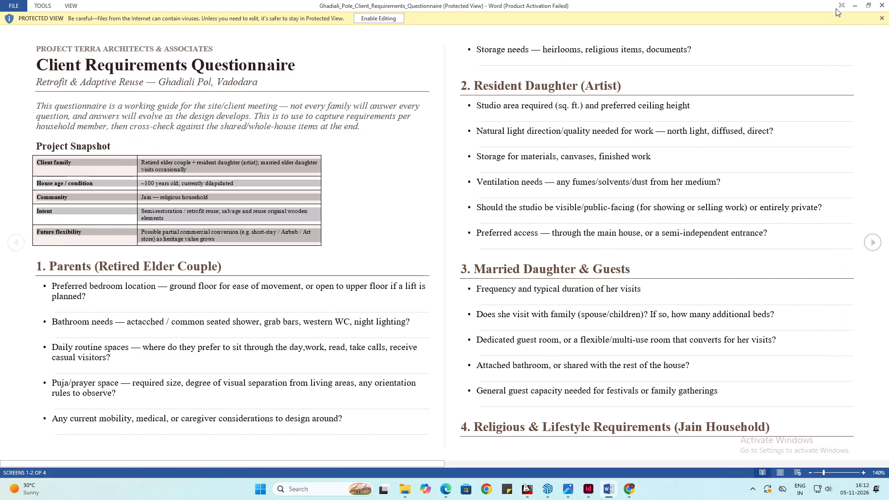
click(854, 9)
click(827, 7)
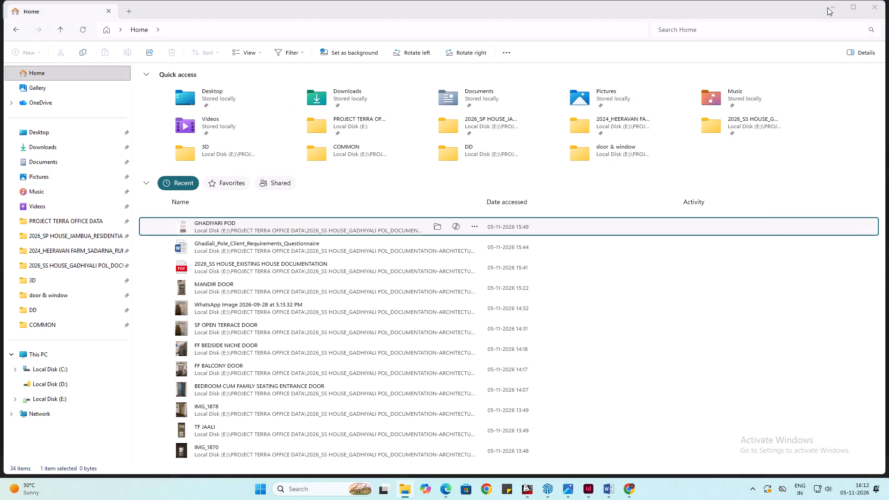
click(878, 11)
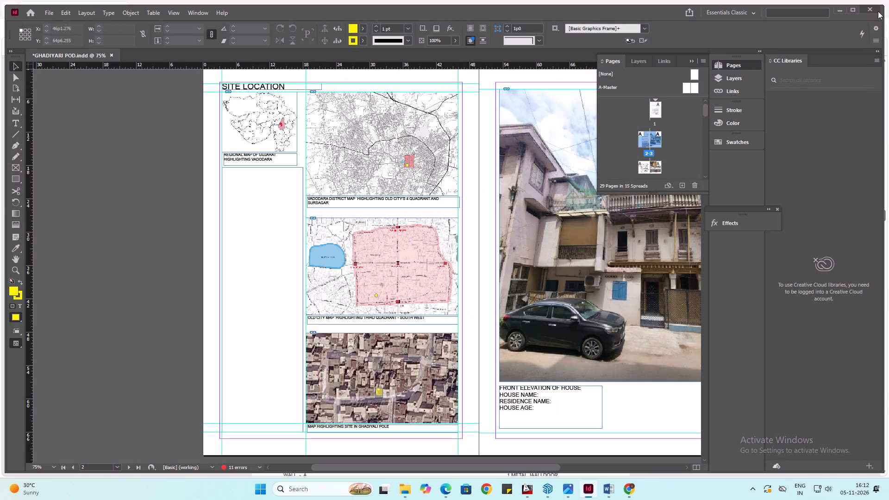
click(839, 11)
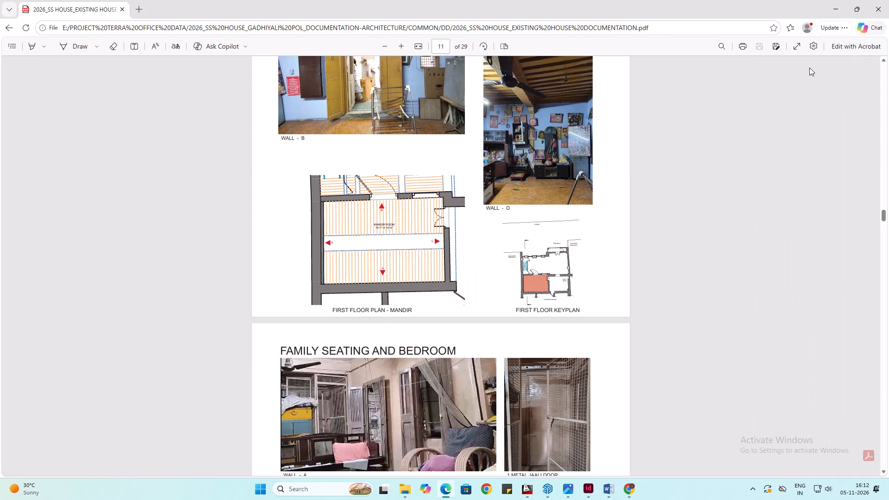
click(836, 8)
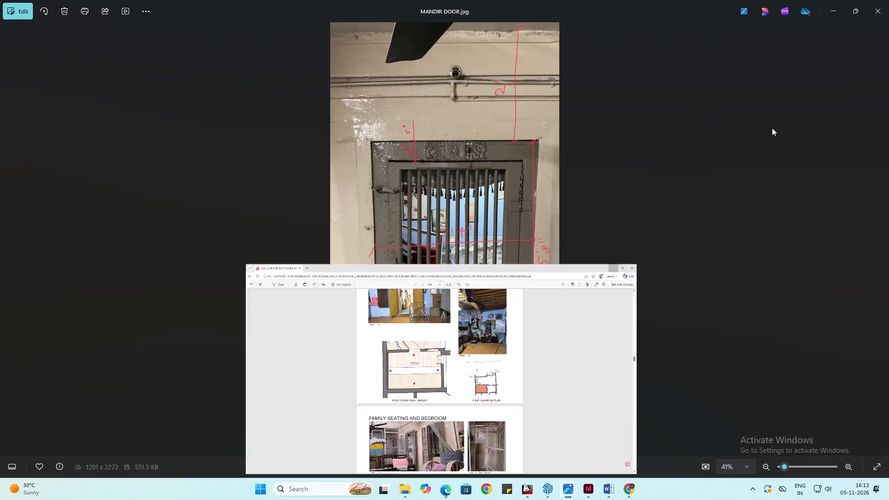
Close the leftover Photos windows, including MANDIR DOOR, BEDROOM CUM FAMILY SEATING ENTRANCE DOOR, IMG_1805.HEIC, ENTRANCE JAALI and WELL ROOM DOOR.
click(874, 10)
click(874, 11)
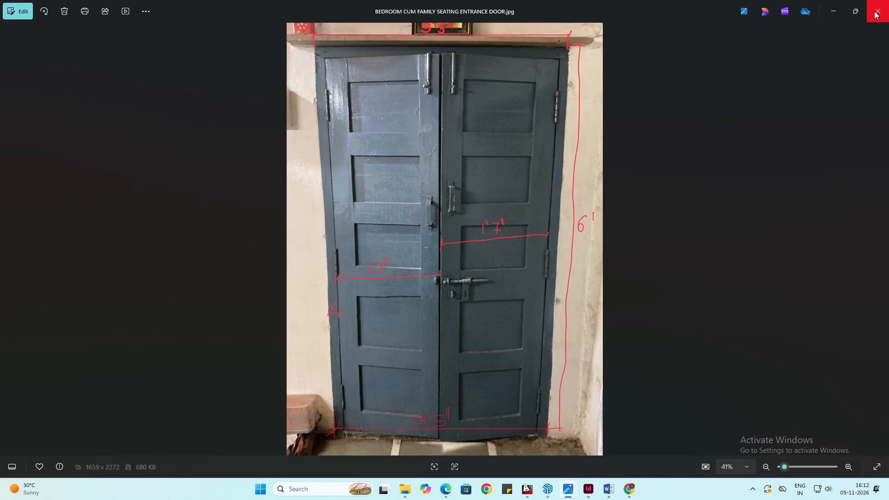
click(874, 11)
click(874, 11)
click(874, 11)
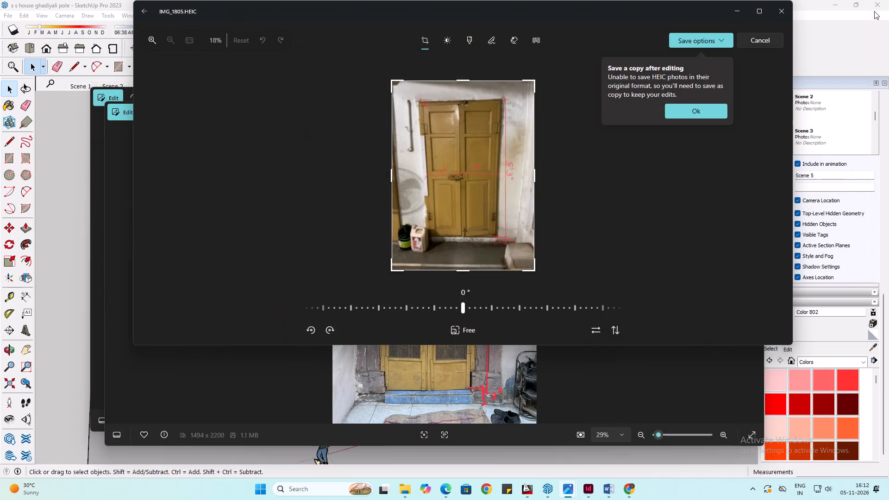
click(783, 12)
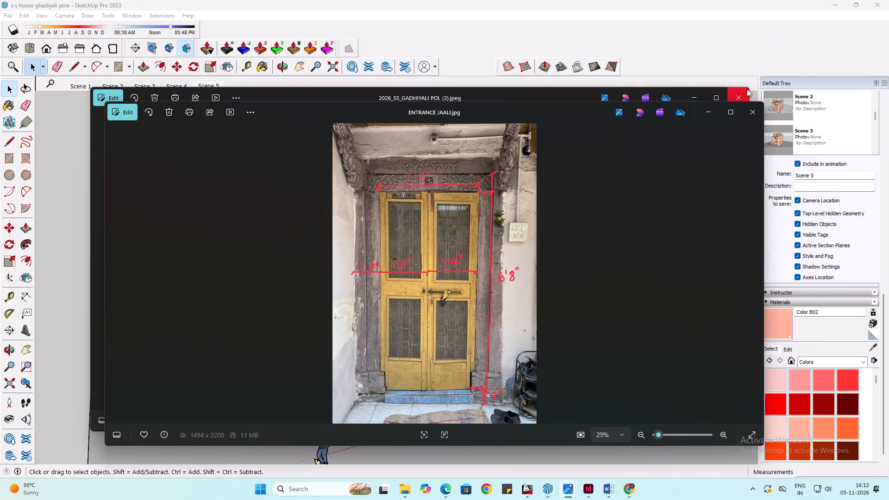
click(753, 109)
click(747, 106)
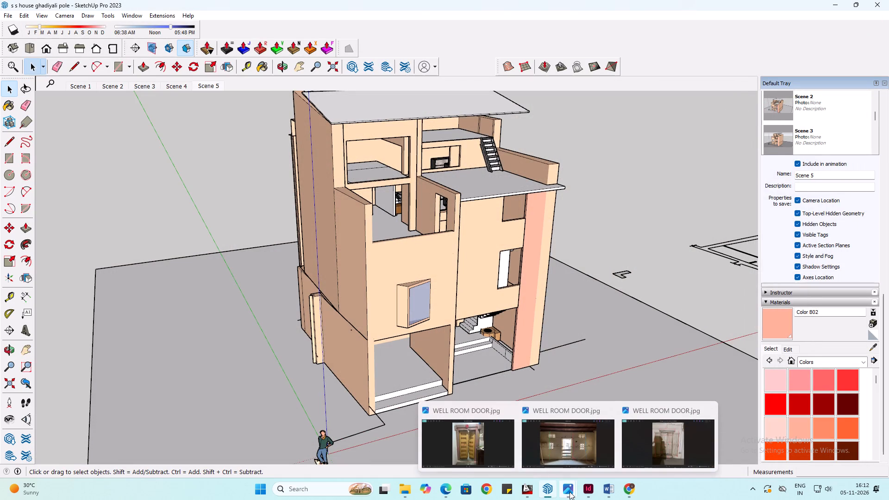
click(607, 412)
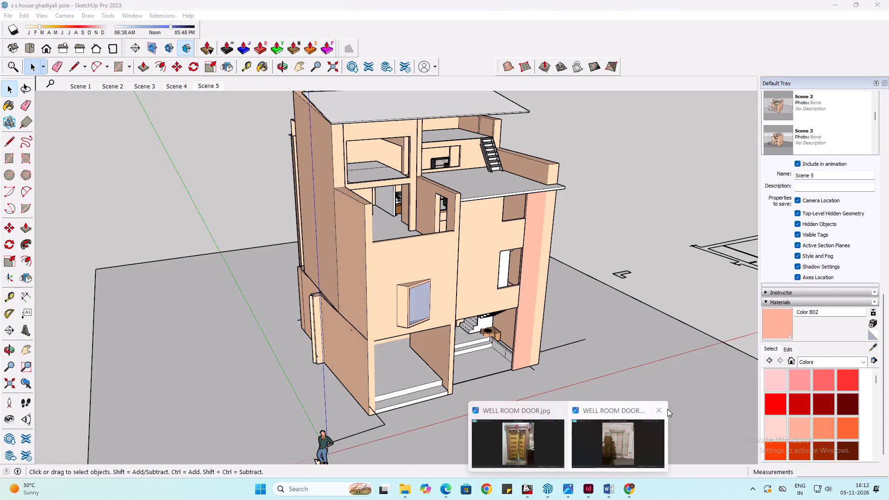
click(658, 412)
click(606, 413)
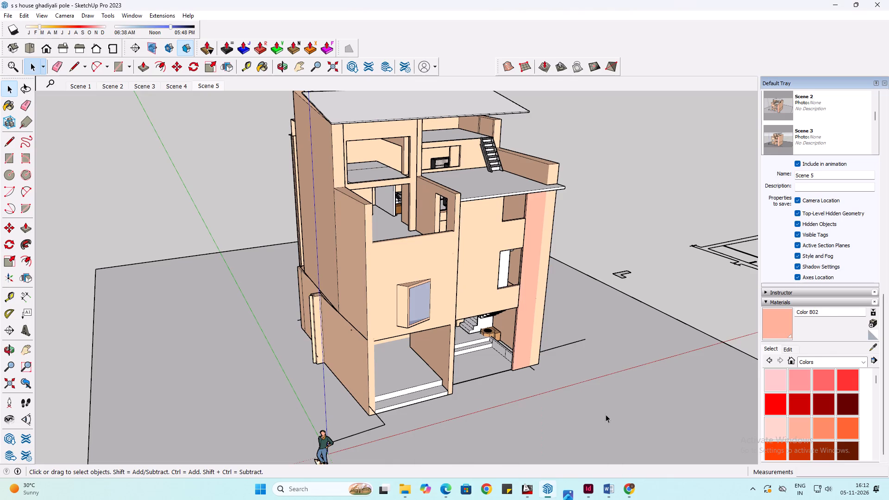
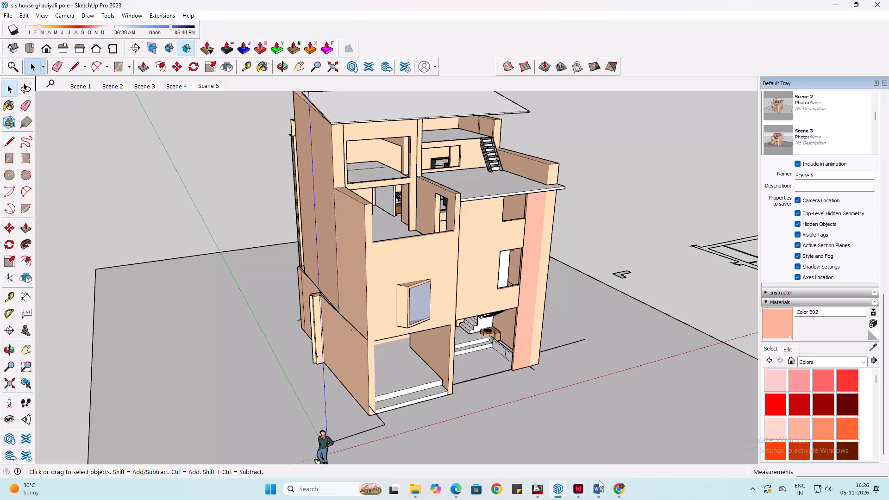
Review ChatGPT's site location image and the Project Snapshot table in the Word questionnaire, and switch to the GHADIYARI POD document in InDesign.
click(618, 488)
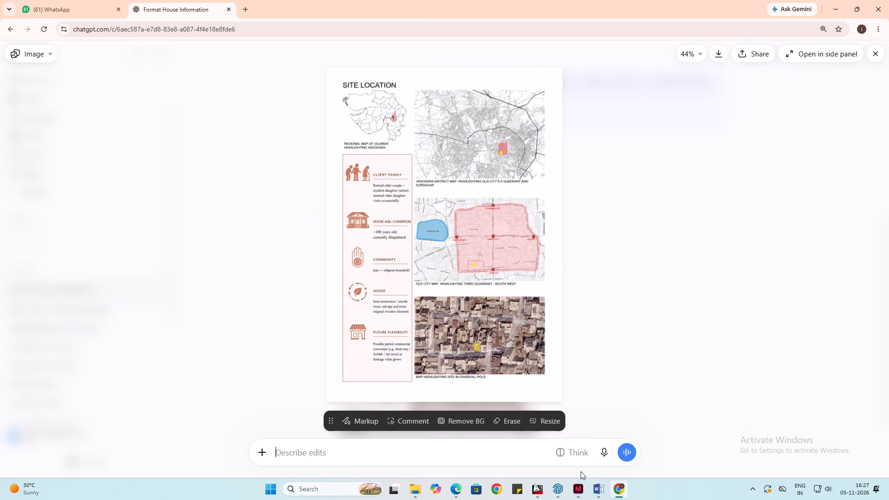
click(601, 493)
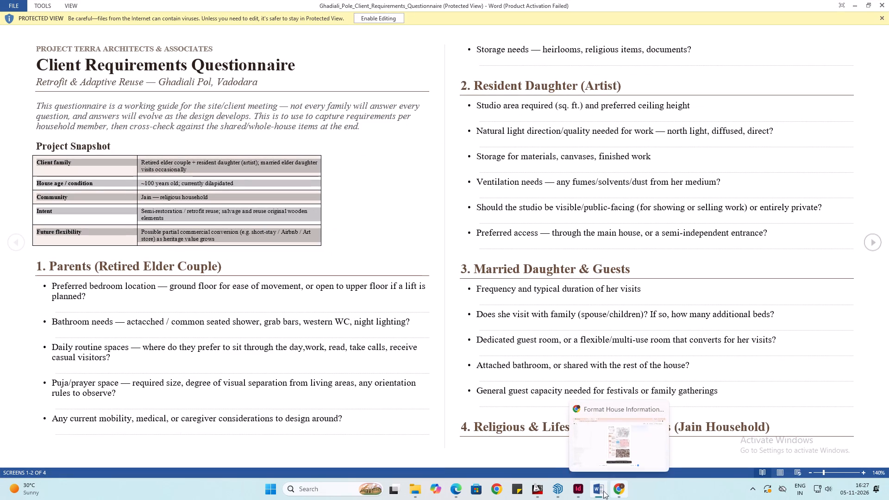
click(577, 489)
Examine the SITE LOCATION page layout, especially the empty column beneath the Gujarat map caption.
click(121, 239)
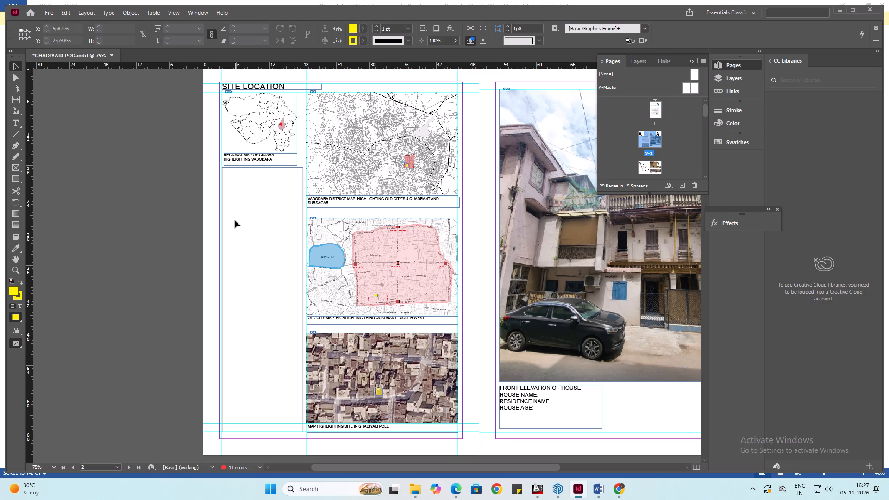
alt+scroll(223, 176, up, 3)
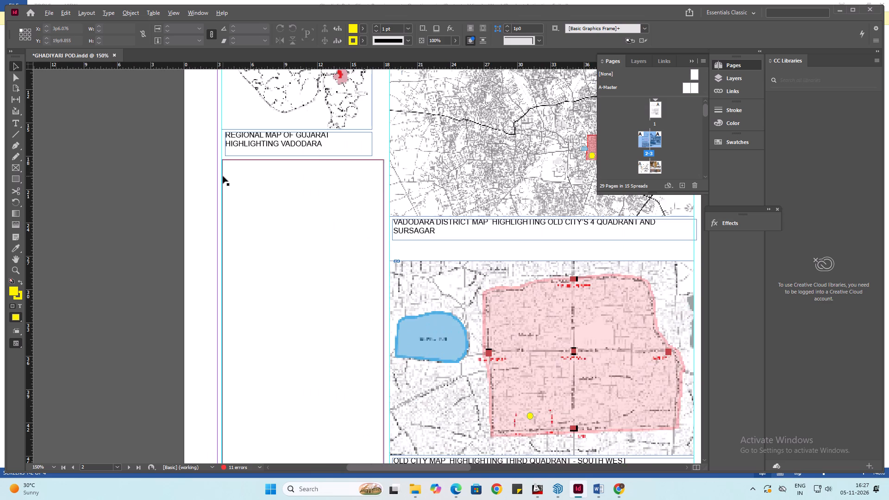
scroll(254, 226, up, 5)
scroll(287, 262, down, 1)
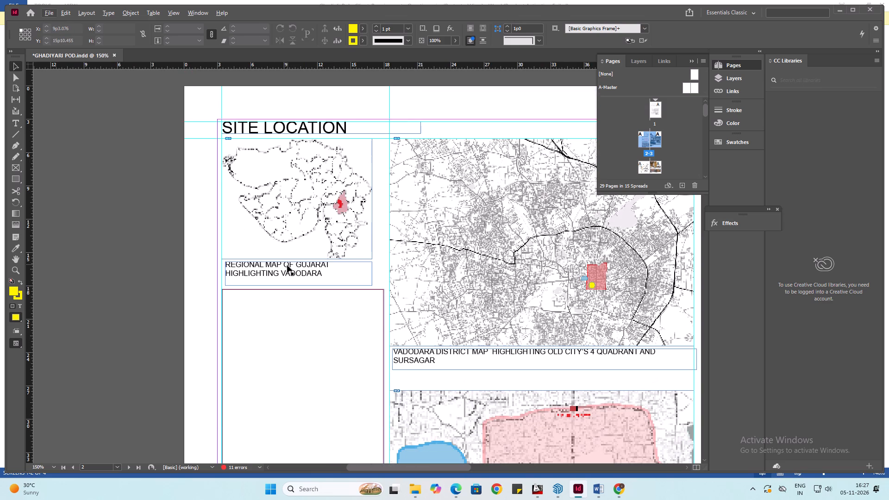
click(297, 128)
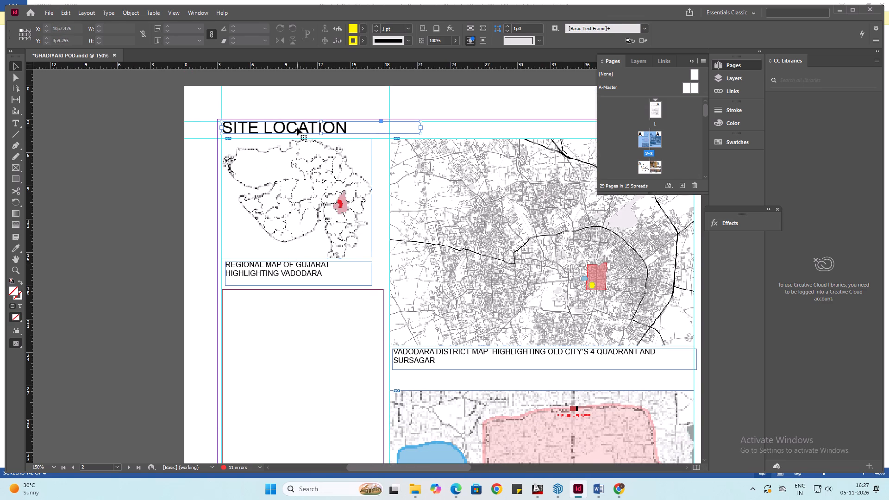
scroll(297, 128, down, 2)
click(295, 293)
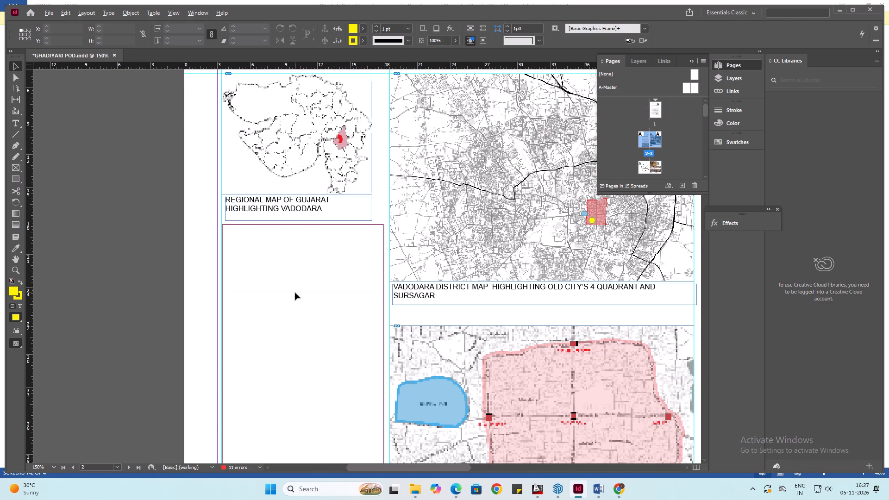
alt+scroll(297, 284, down, 4)
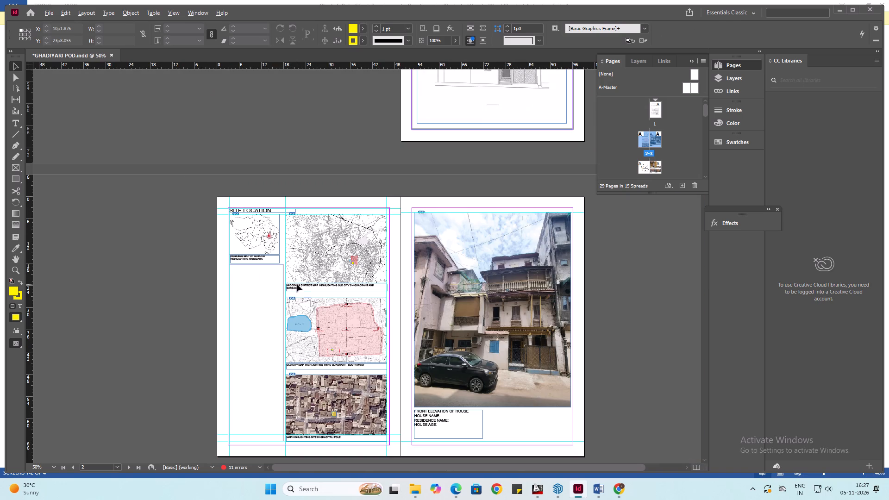
alt+scroll(246, 400, up, 1)
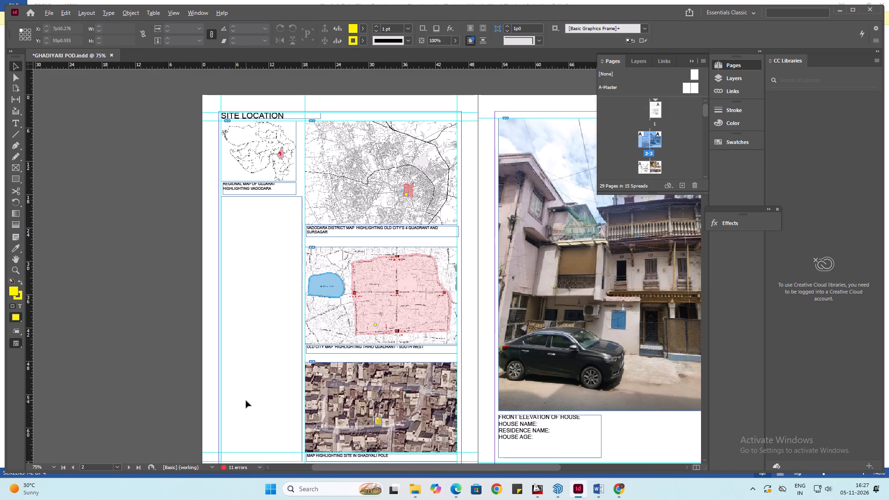
alt+scroll(246, 400, up, 1)
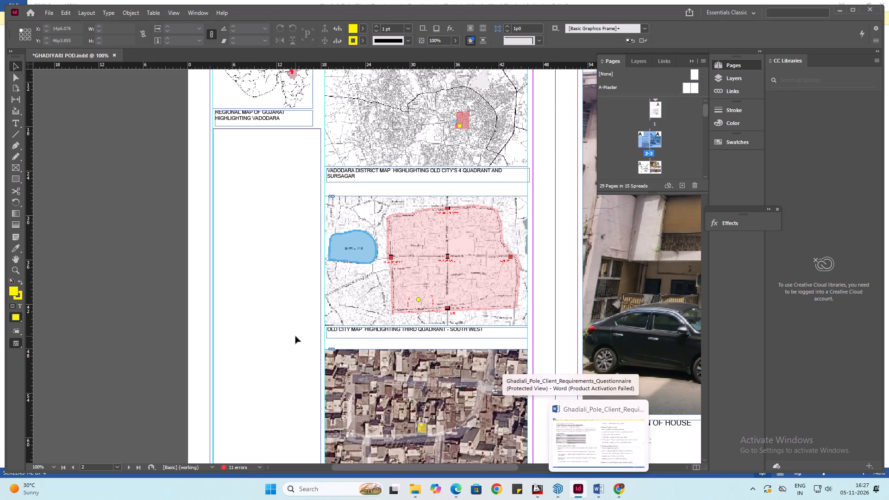
scroll(259, 229, up, 1)
click(260, 235)
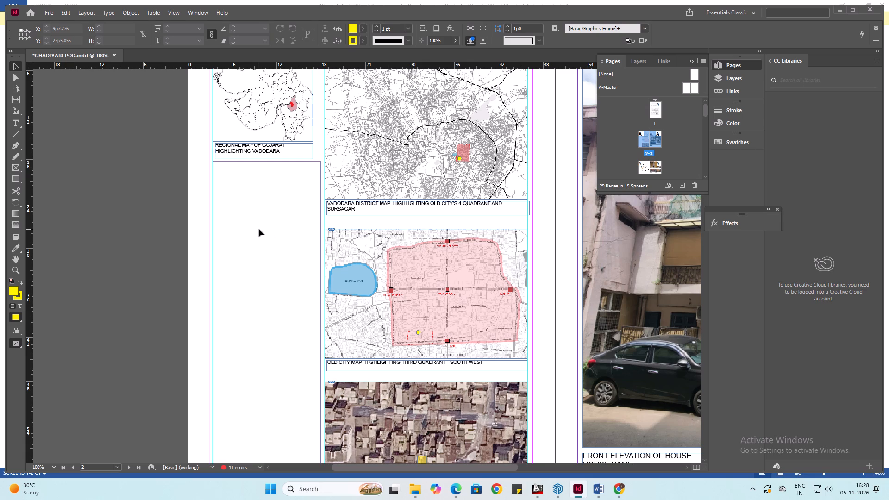
scroll(259, 229, down, 1)
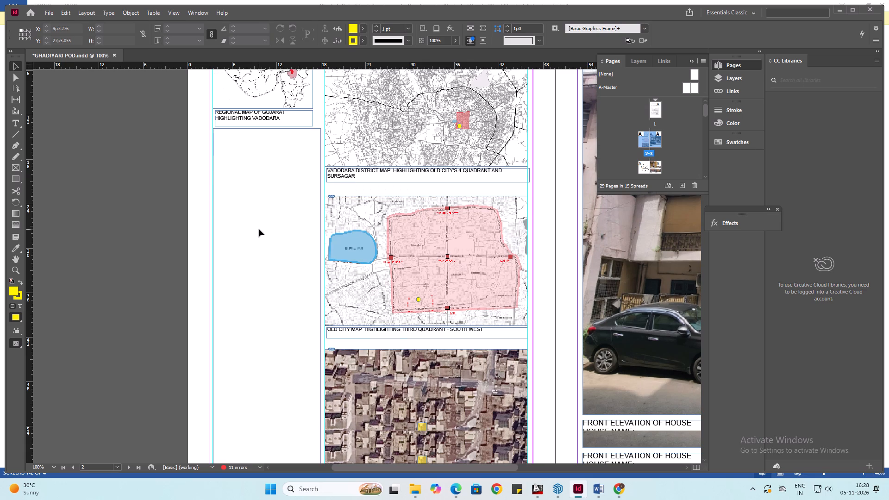
scroll(259, 229, up, 2)
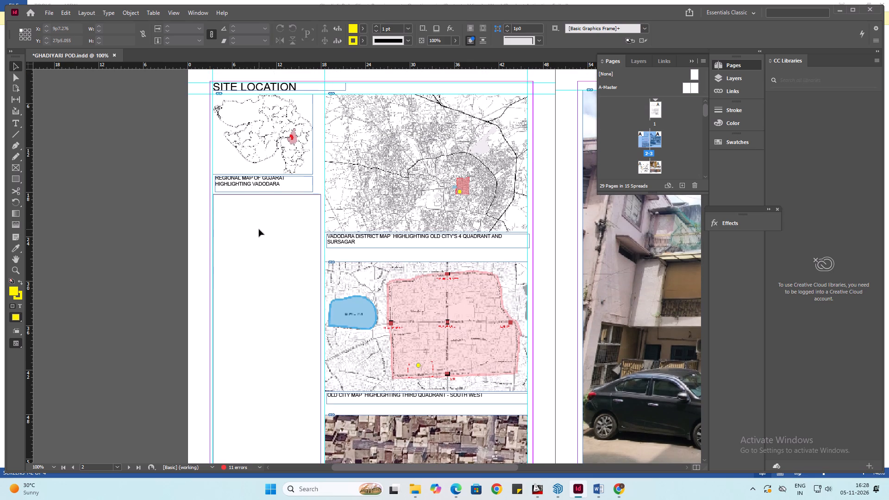
Duplicate the Gujarat map caption frame straight down into the empty column, at about Y 32p2.7.
click(249, 183)
alt+drag(249, 183, 252, 291)
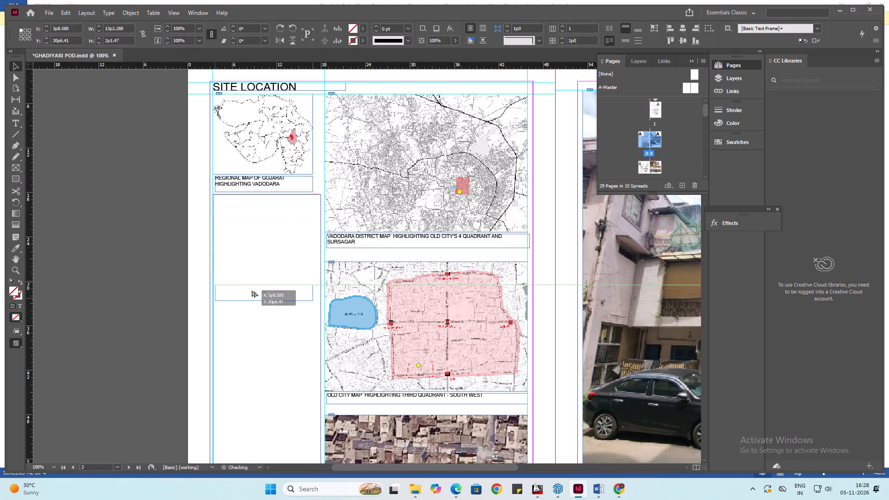
alt+drag(252, 291, 252, 303)
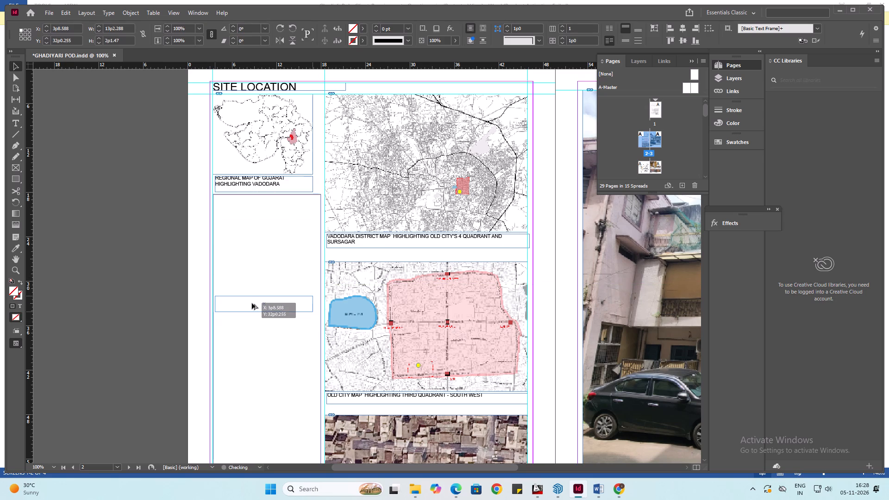
alt+drag(252, 303, 252, 305)
scroll(252, 305, down, 1)
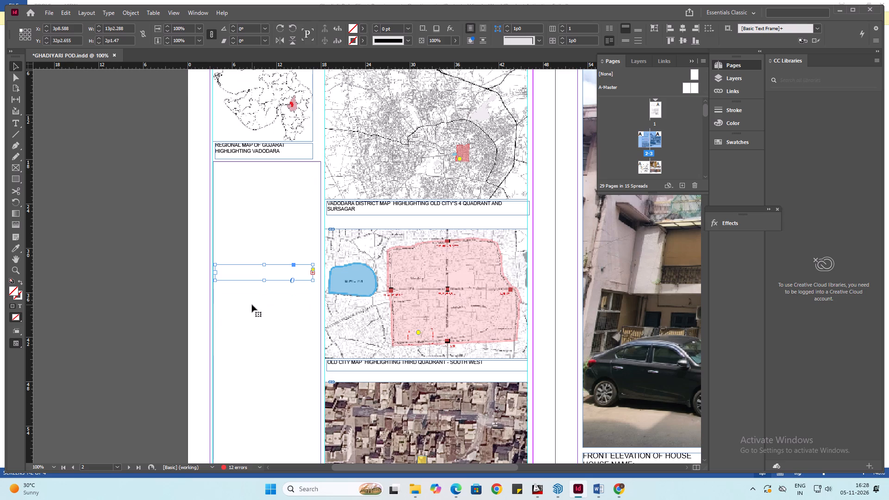
Turn on Ignore Text Wrap in the text frame options of the duplicated caption frame.
right_click(246, 274)
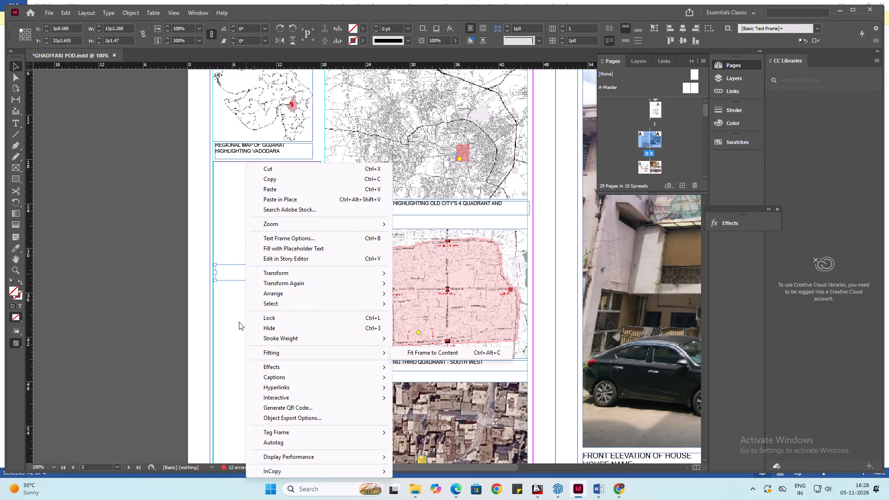
click(236, 320)
click(246, 275)
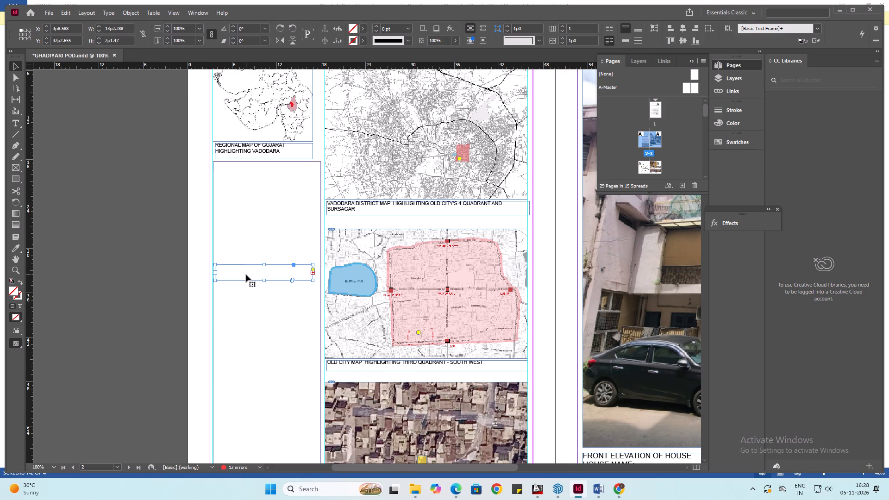
key(ctrl+b)
click(417, 315)
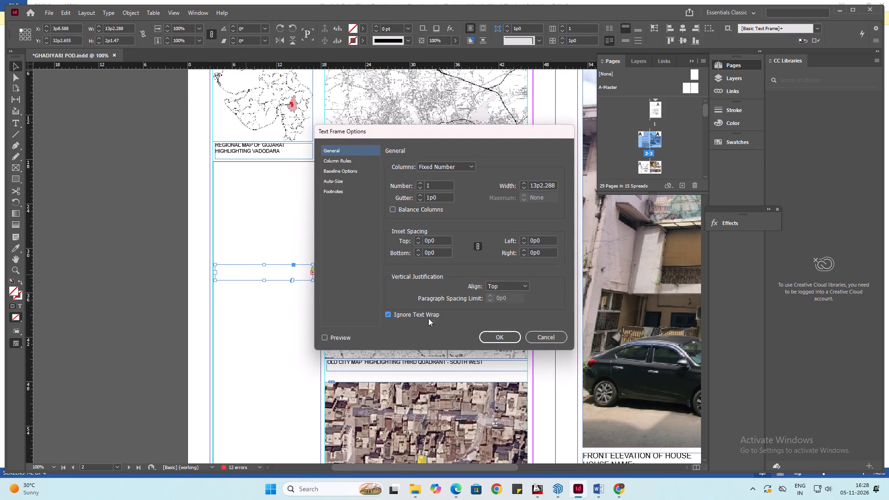
click(501, 338)
Replace the duplicated caption's text with PROJECT SNAPSHOT.
scroll(258, 319, down, 1)
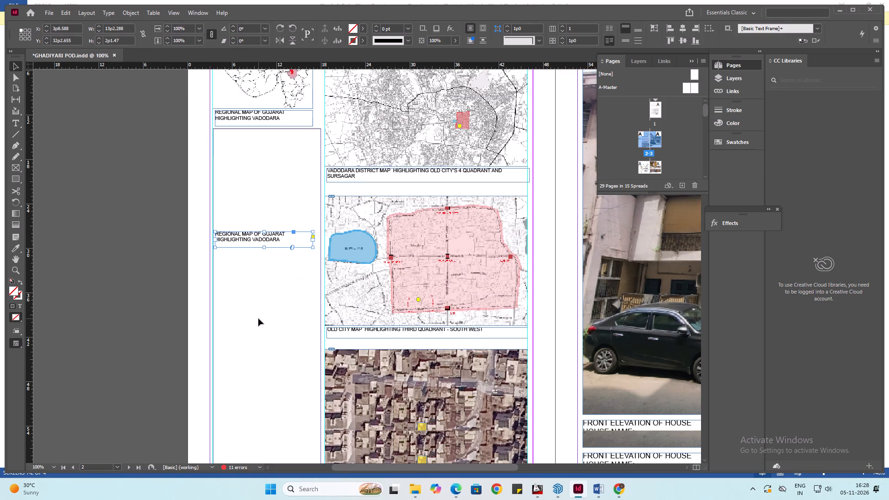
scroll(258, 319, down, 2)
scroll(258, 319, up, 2)
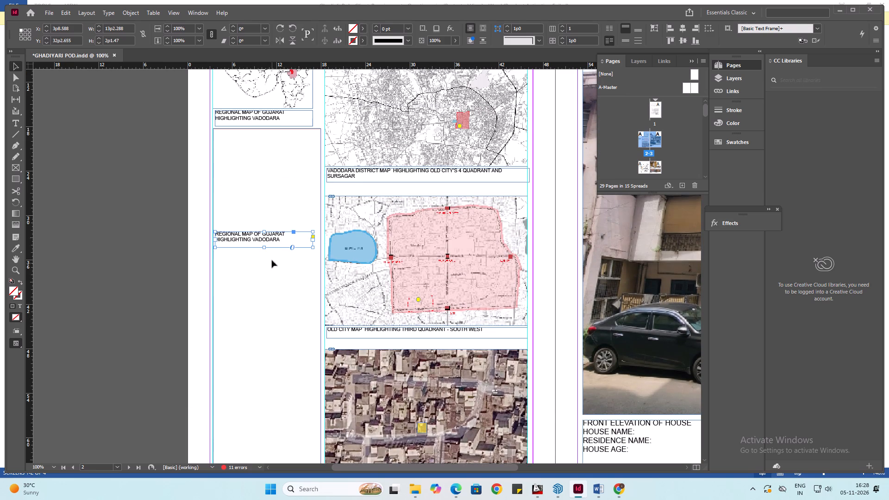
double_click(270, 239)
click(282, 242)
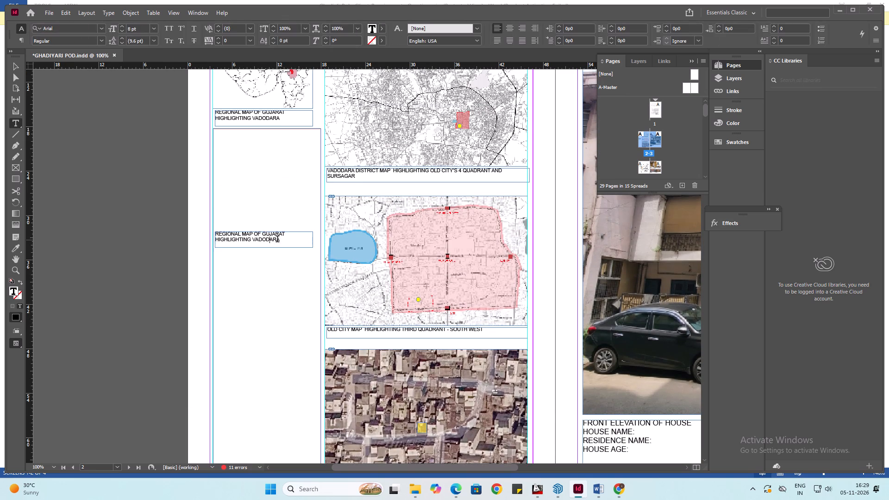
click(282, 241)
key(ctrl+a)
key(BackSpace)
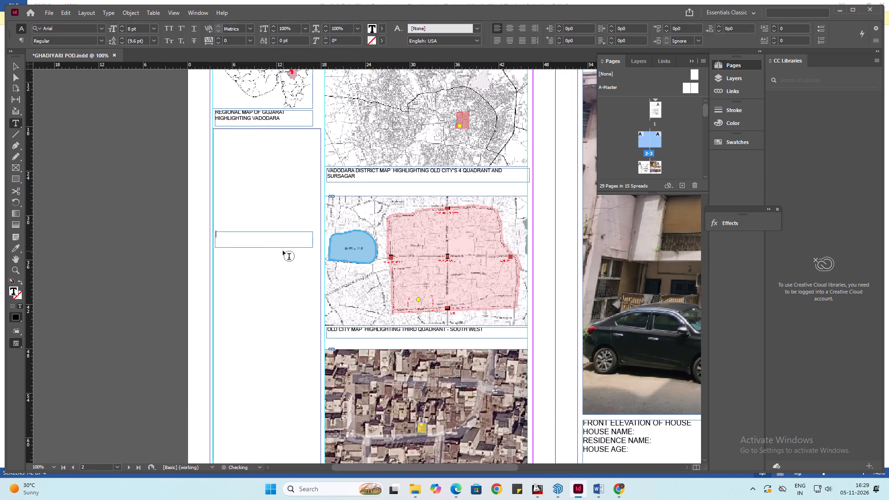
text(PROJECT)
key(space)
text(SNAP)
key(space)
text(SHOT)
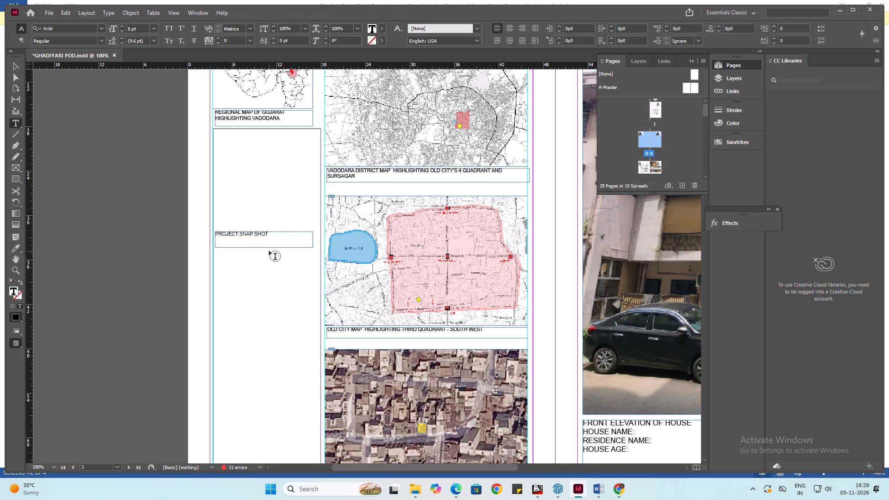
click(255, 235)
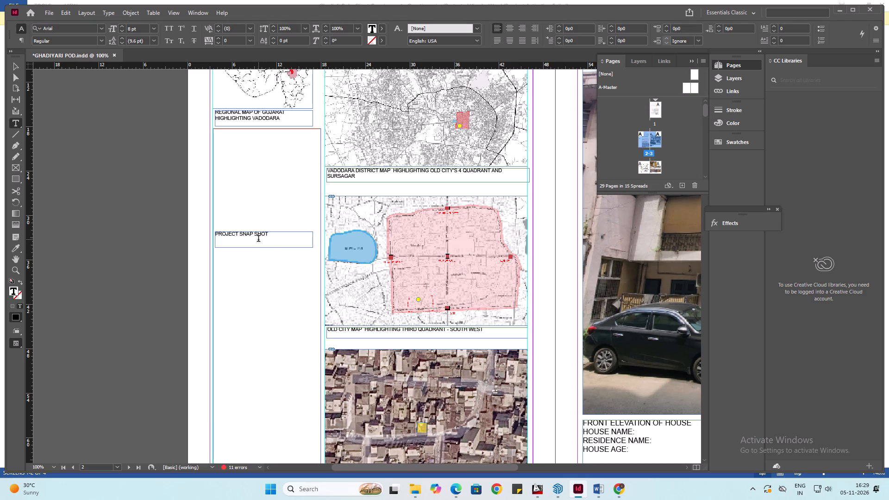
key(BackSpace)
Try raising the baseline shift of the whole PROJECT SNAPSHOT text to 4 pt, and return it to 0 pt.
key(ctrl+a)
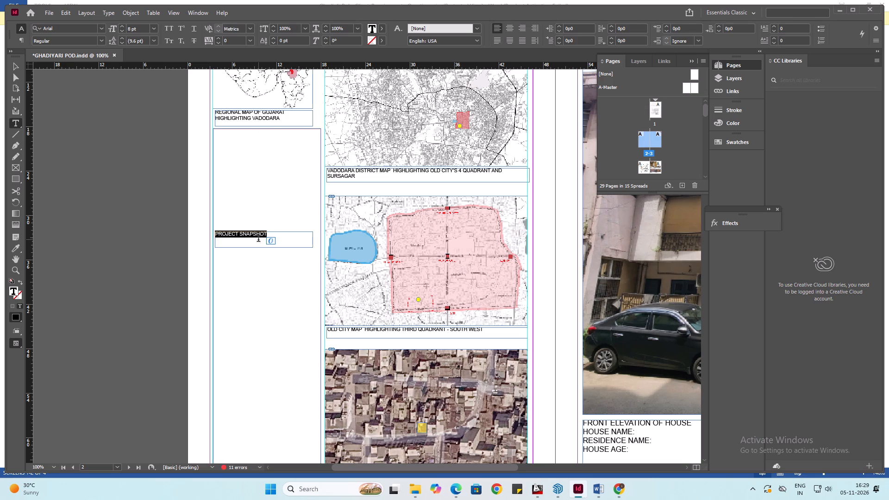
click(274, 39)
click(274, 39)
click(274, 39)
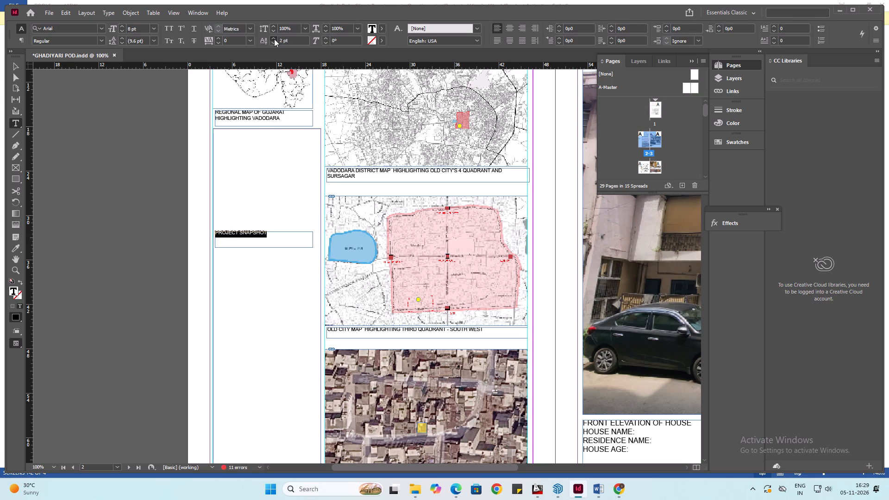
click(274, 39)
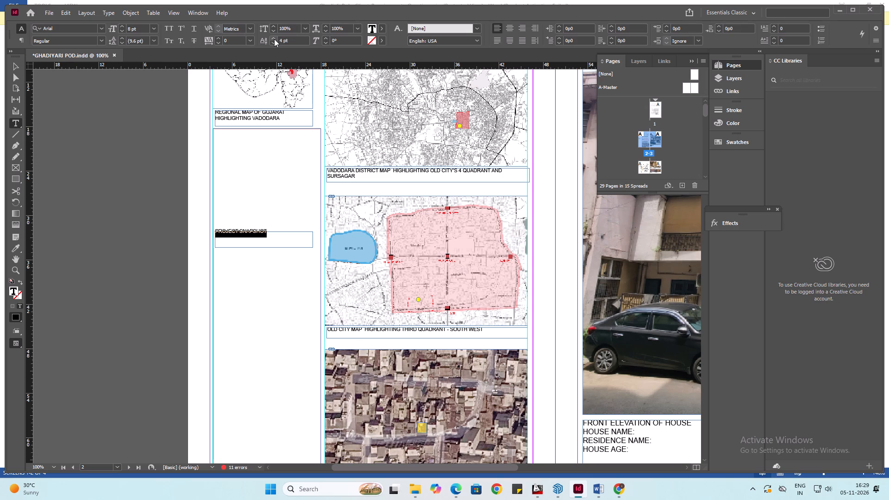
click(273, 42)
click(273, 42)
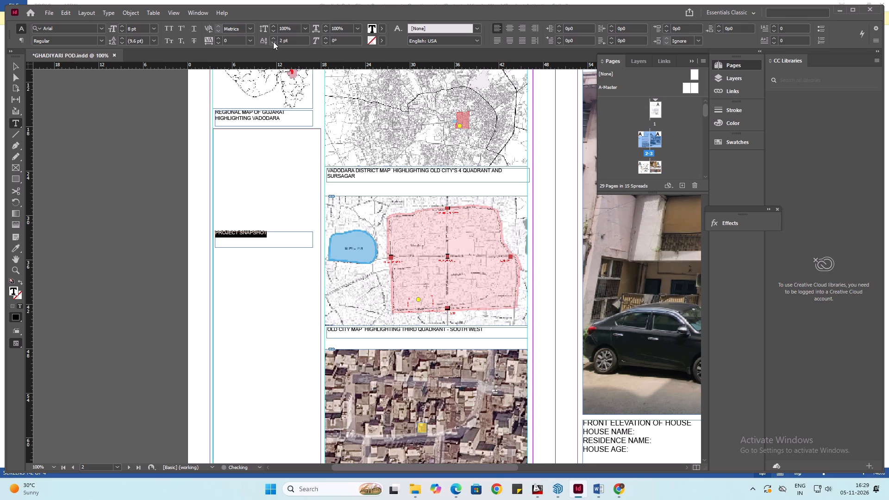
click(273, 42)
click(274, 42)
Set the font size of the PROJECT SNAPSHOT text to 12 pt.
click(123, 24)
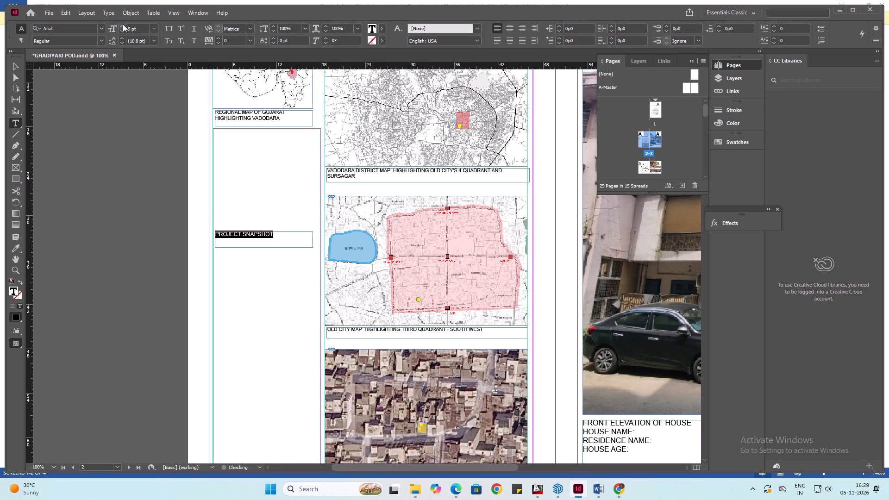
click(123, 24)
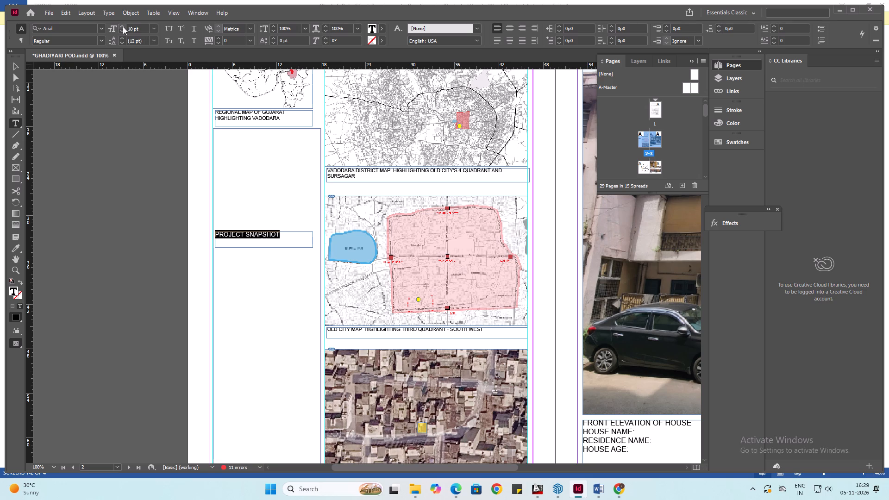
click(123, 26)
click(123, 26)
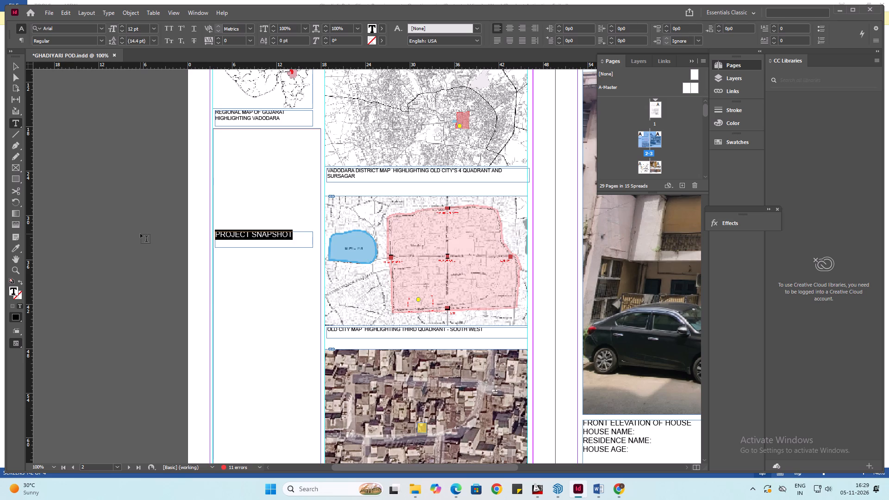
Reduce the font size of the PROJECT SNAPSHOT text to 9 pt.
scroll(140, 234, up, 2)
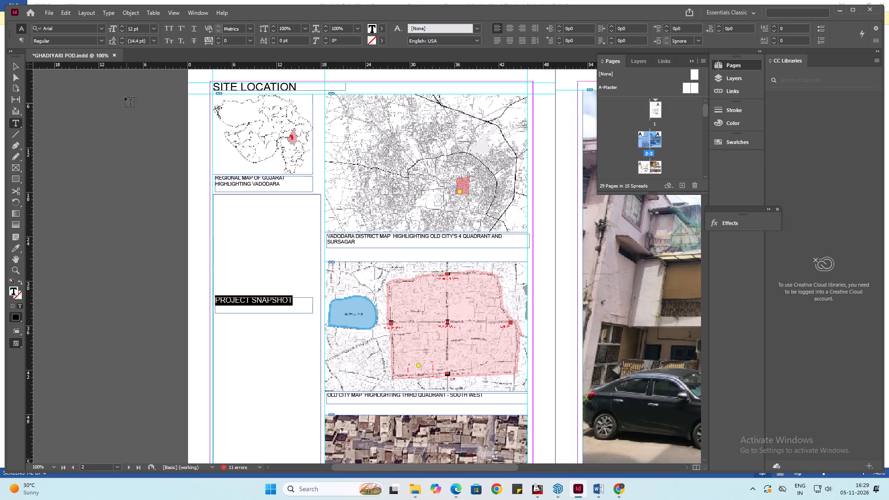
click(122, 31)
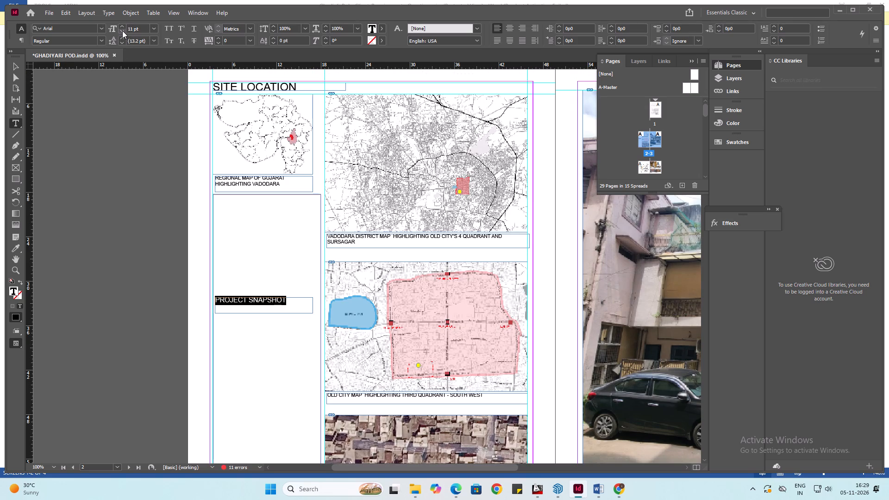
click(122, 31)
click(122, 31)
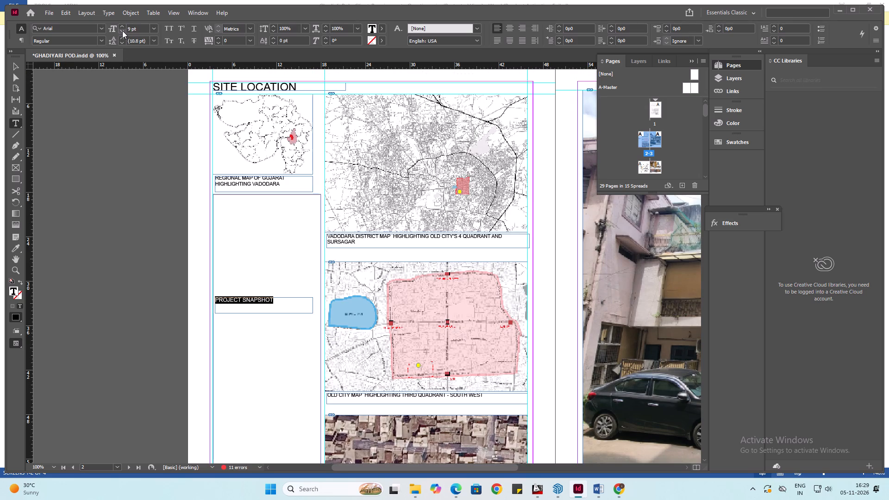
click(122, 181)
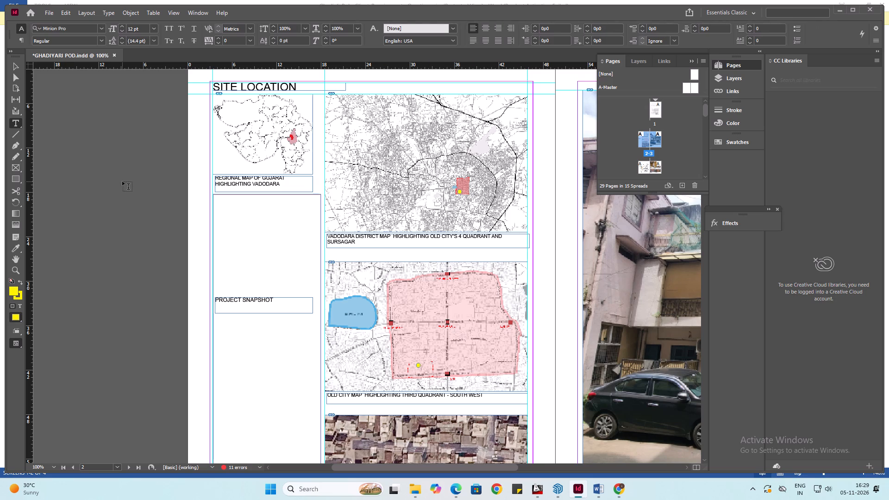
key(v)
Color the whole PROJECT SNAPSHOT text with the red C=15 M=100 Y=100 swatch.
scroll(264, 268, down, 1)
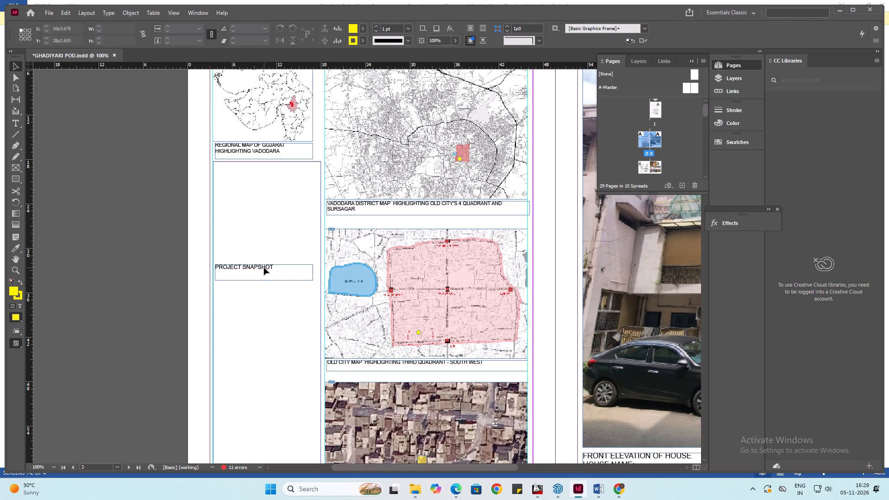
scroll(264, 268, down, 2)
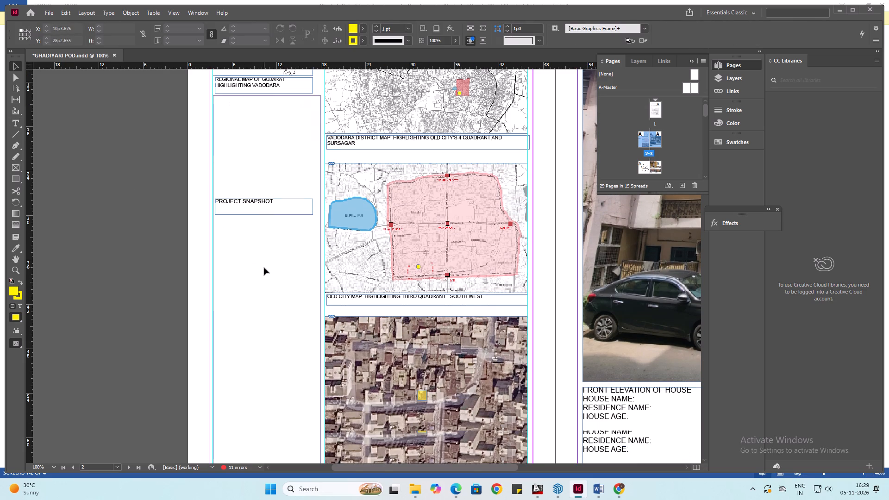
double_click(256, 200)
key(ctrl+a)
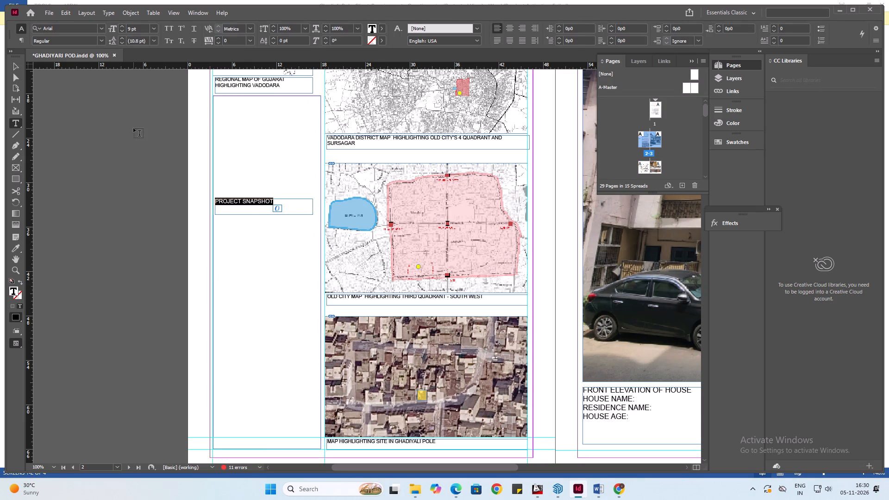
click(382, 27)
click(293, 128)
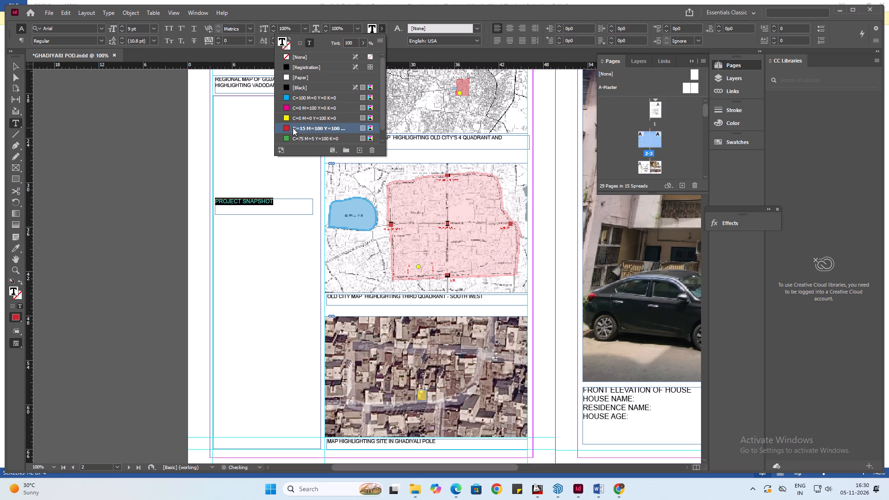
click(238, 231)
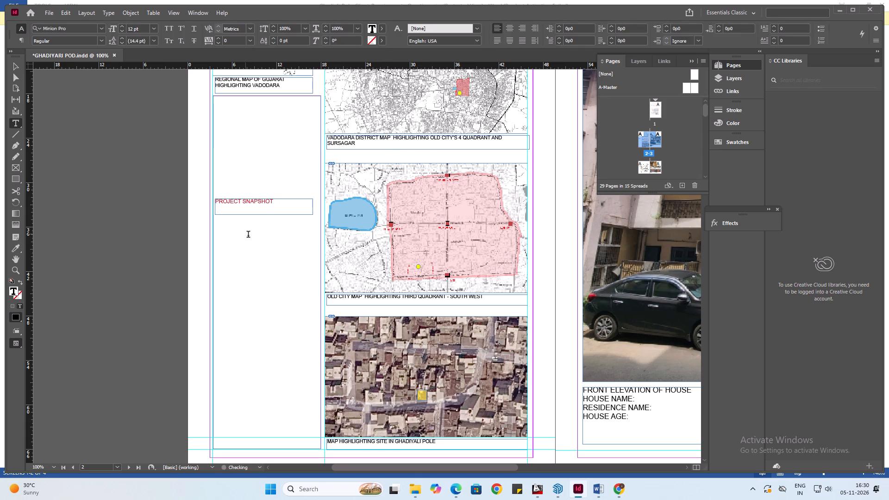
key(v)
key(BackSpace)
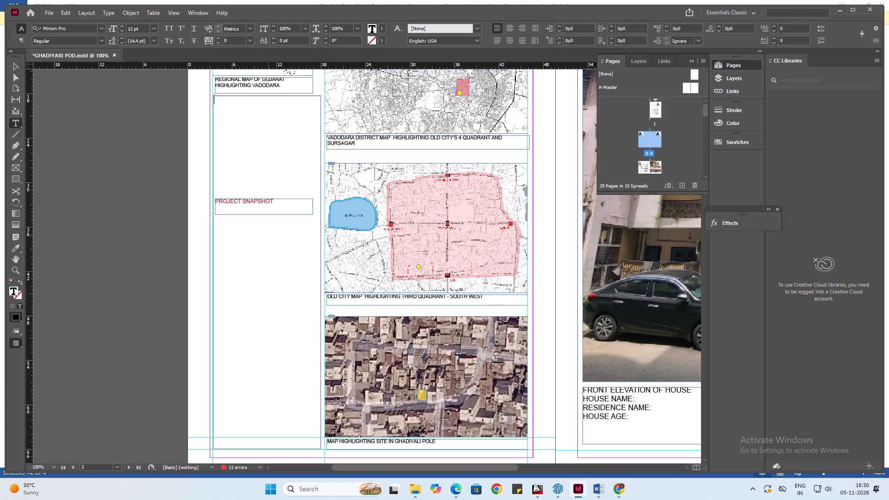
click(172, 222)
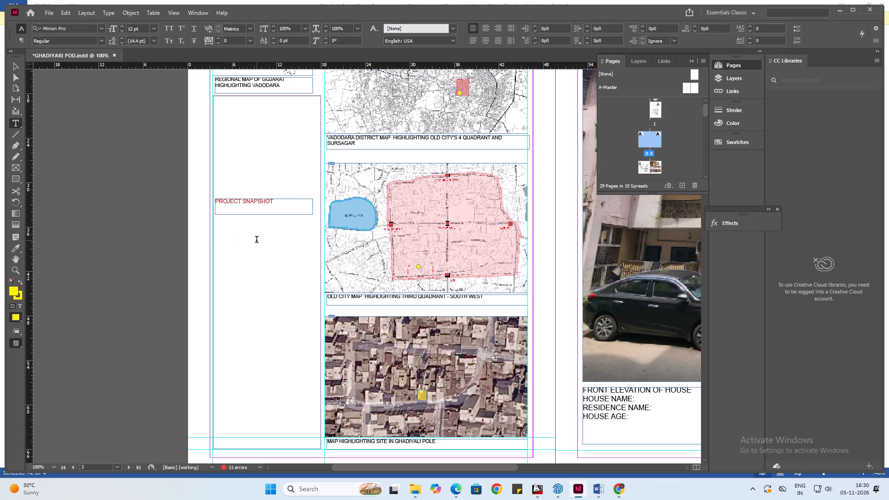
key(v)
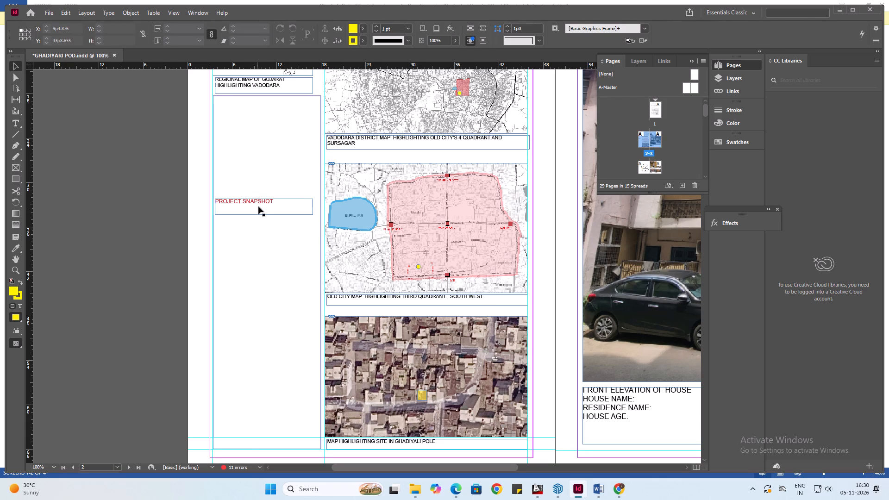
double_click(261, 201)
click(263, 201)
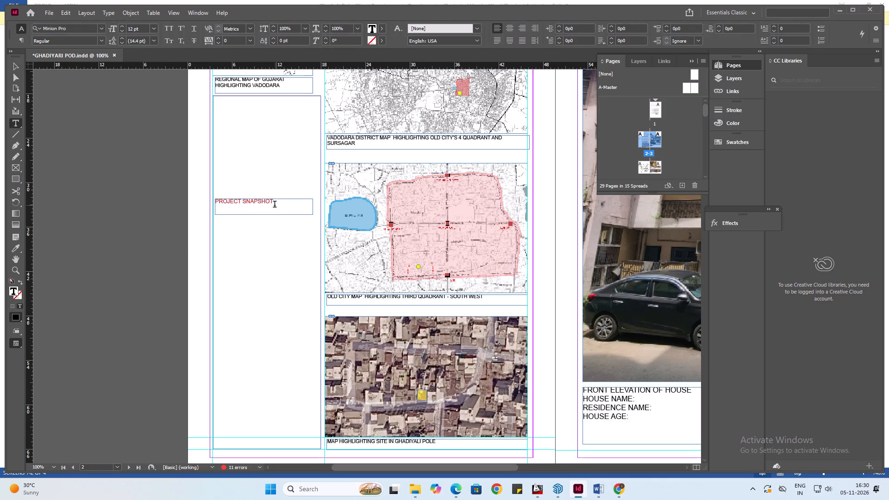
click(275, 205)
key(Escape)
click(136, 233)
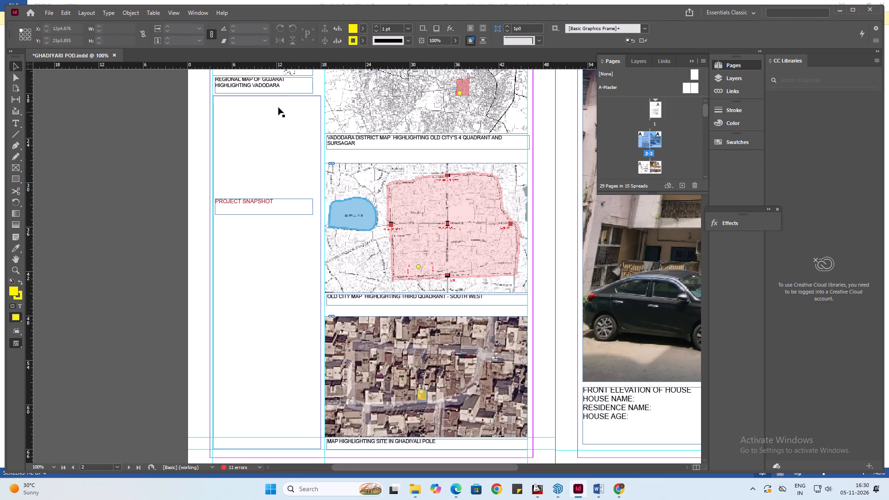
Delete the large empty frame that surrounds the PROJECT SNAPSHOT heading in the narrow column.
click(278, 96)
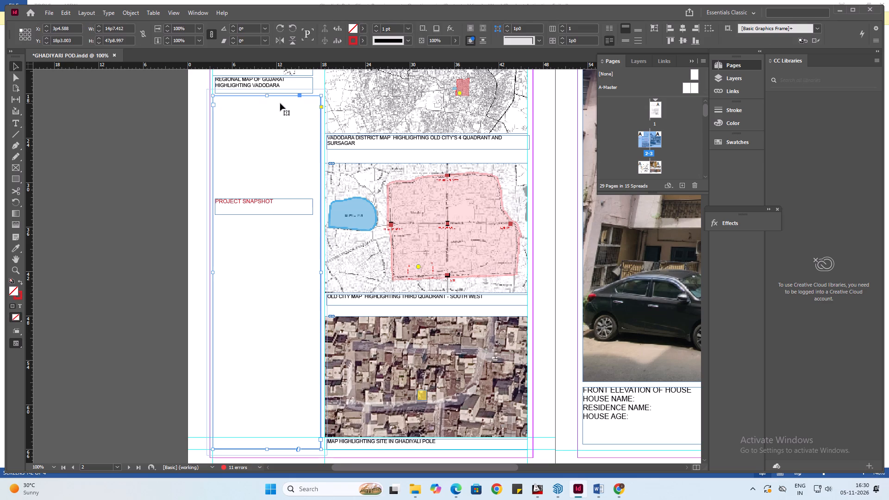
key(Delete)
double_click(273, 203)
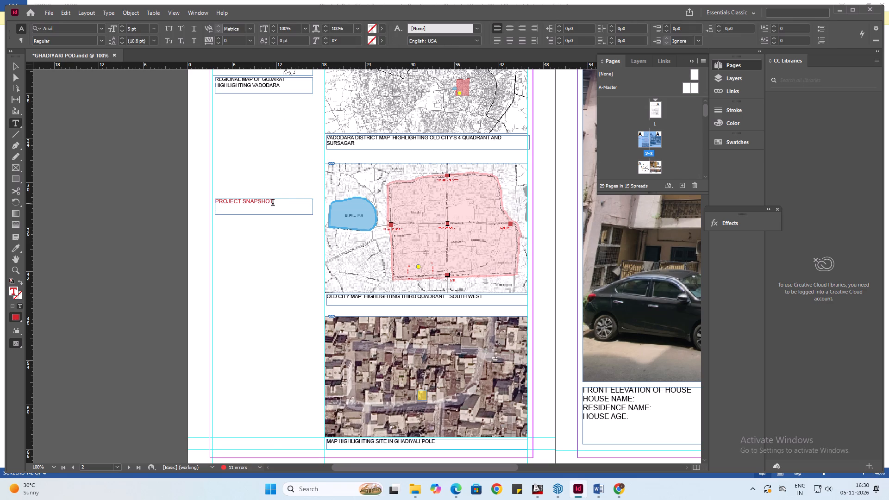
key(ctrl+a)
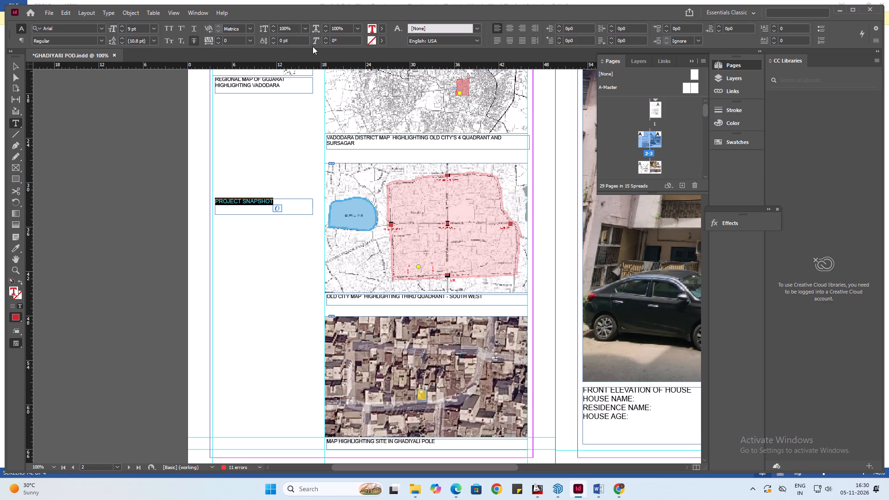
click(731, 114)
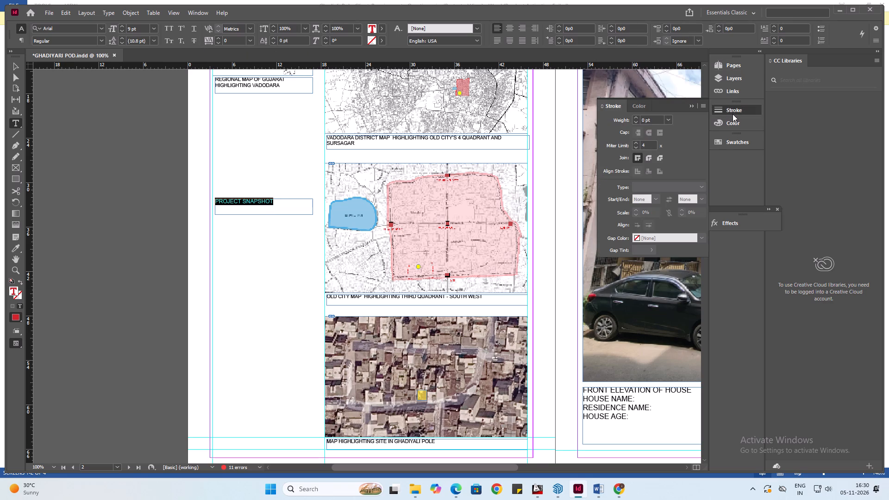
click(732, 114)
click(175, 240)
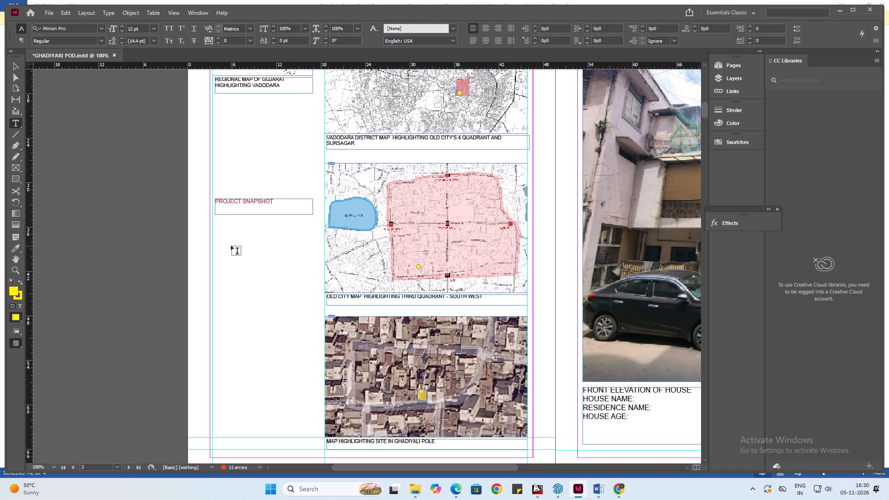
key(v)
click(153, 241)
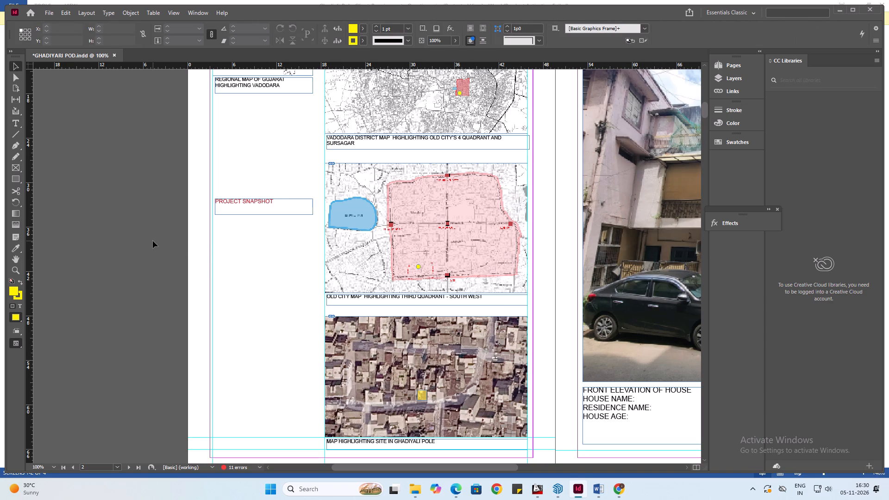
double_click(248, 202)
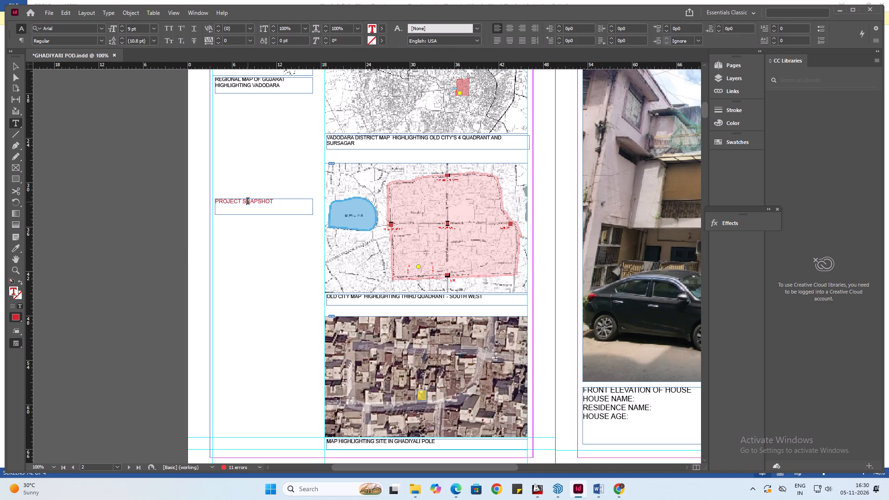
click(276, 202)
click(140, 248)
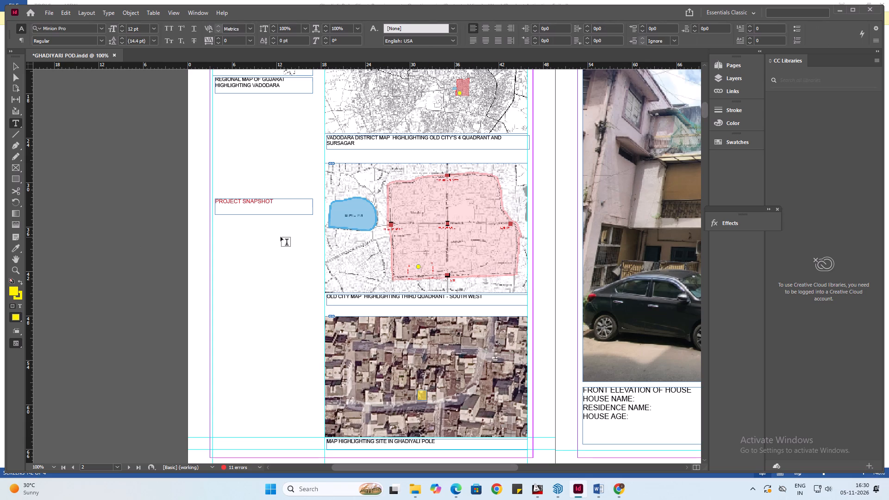
Shorten the PROJECT SNAPSHOT text frame from its bottom edge so it closely fits the single line of text.
key(v)
click(255, 202)
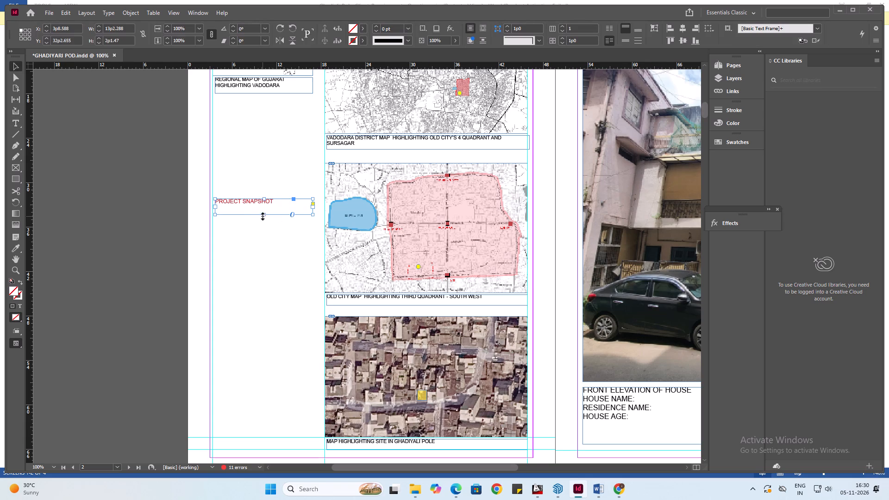
drag(265, 216, 264, 205)
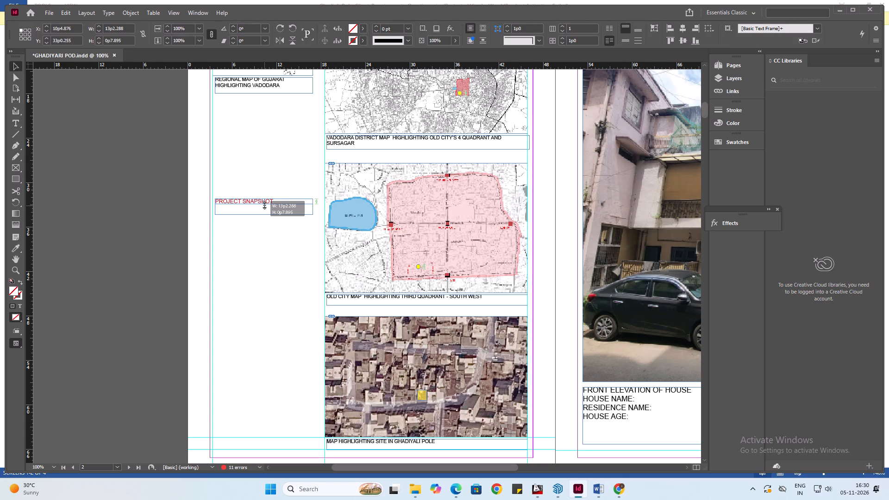
drag(264, 205, 265, 206)
click(128, 260)
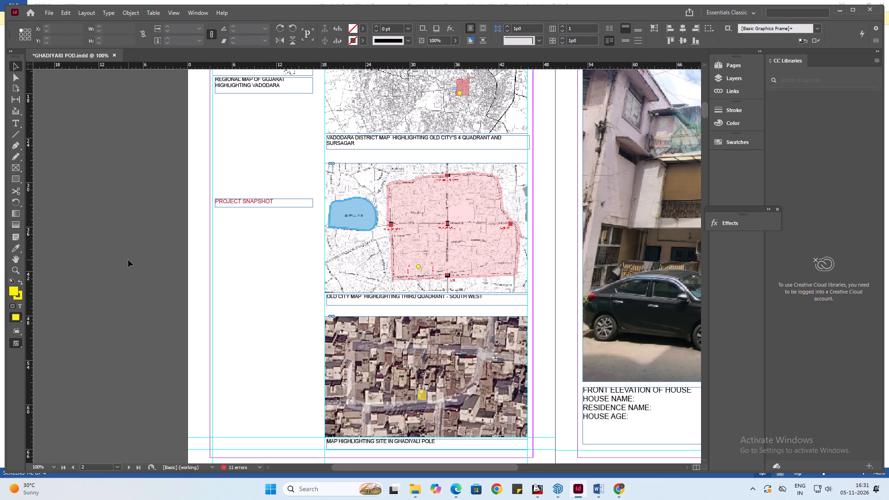
click(132, 259)
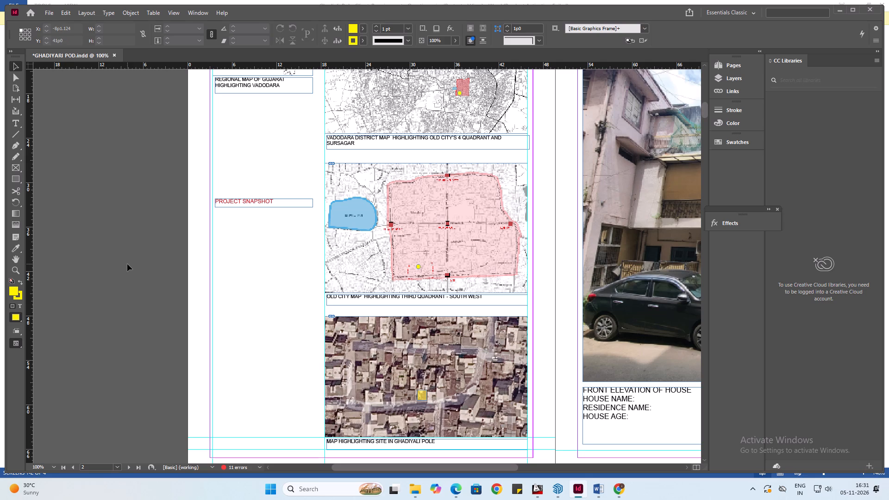
click(133, 266)
Draw a text frame about 14p5 wide and 32p2 high beneath the PROJECT SNAPSHOT heading, reaching the column's bottom guide.
click(14, 124)
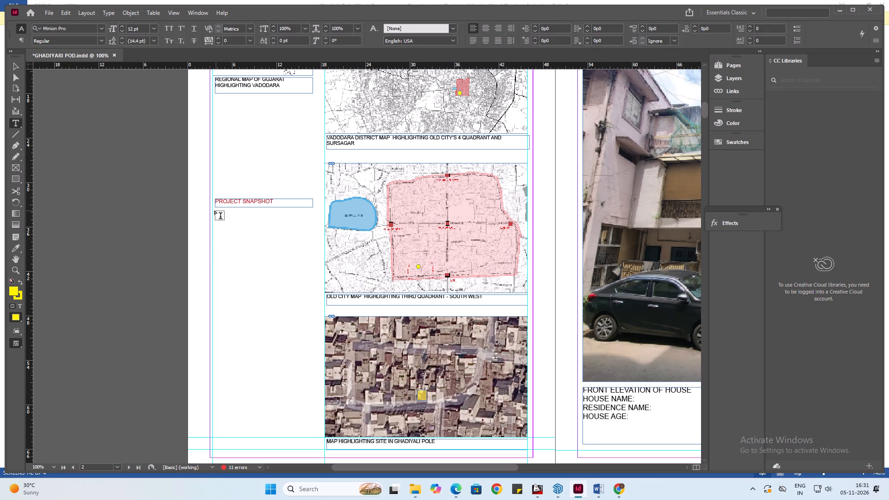
drag(215, 211, 291, 320)
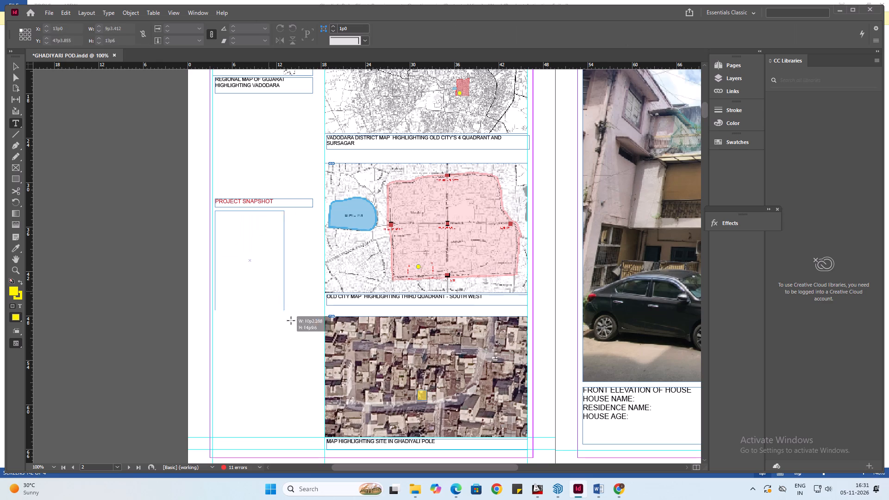
drag(291, 320, 322, 449)
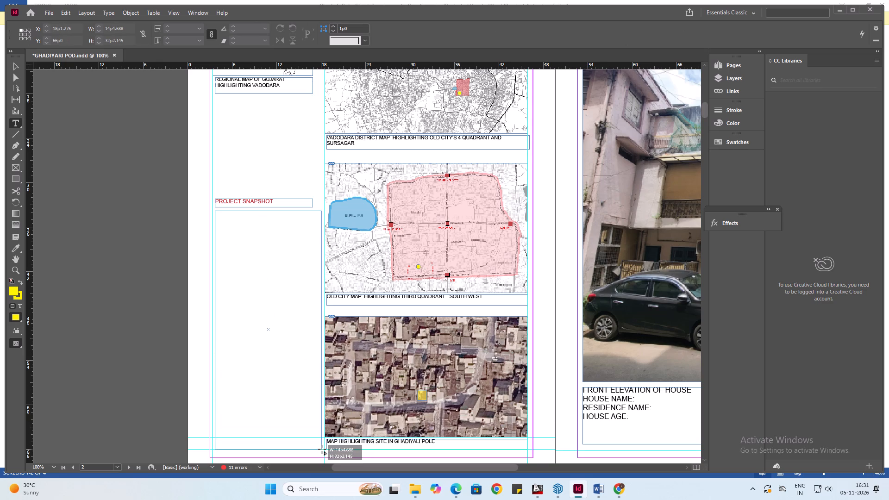
drag(322, 449, 322, 450)
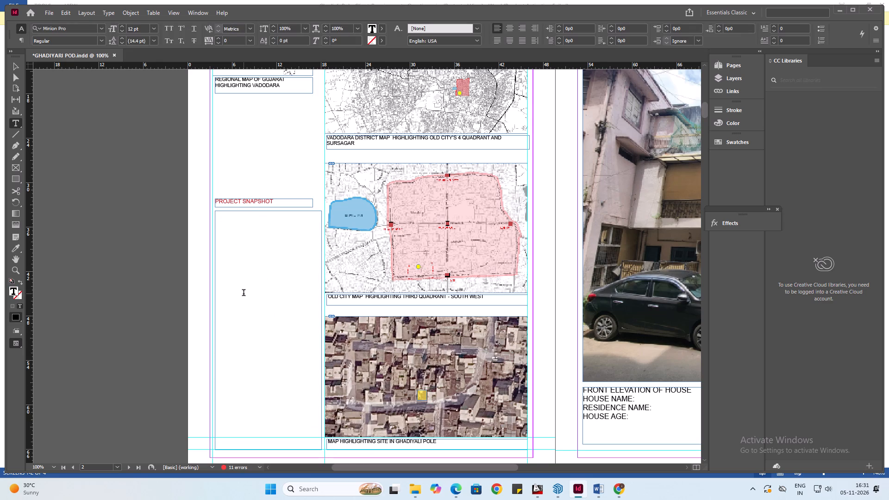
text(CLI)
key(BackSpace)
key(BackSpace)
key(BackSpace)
Enter the label CLIENT FAMILY: at 8 pt on the first line of the empty text frame below PROJECT SNAPSHOT.
click(121, 29)
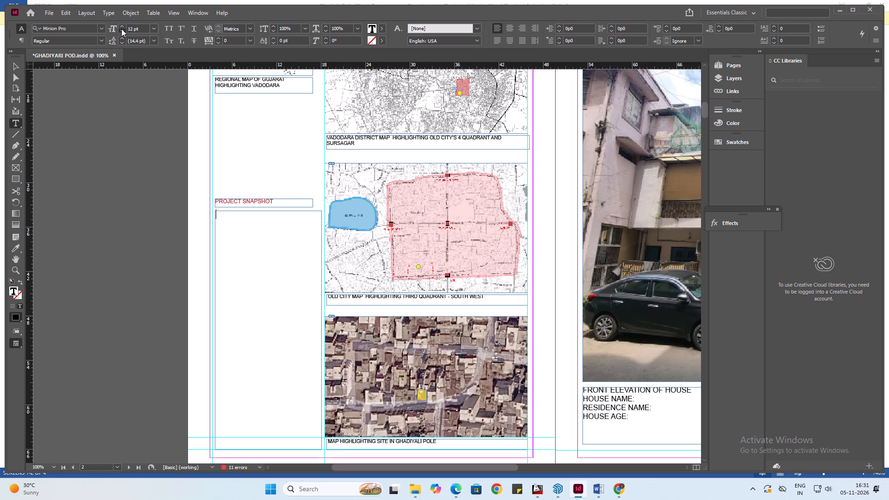
click(121, 29)
click(121, 29)
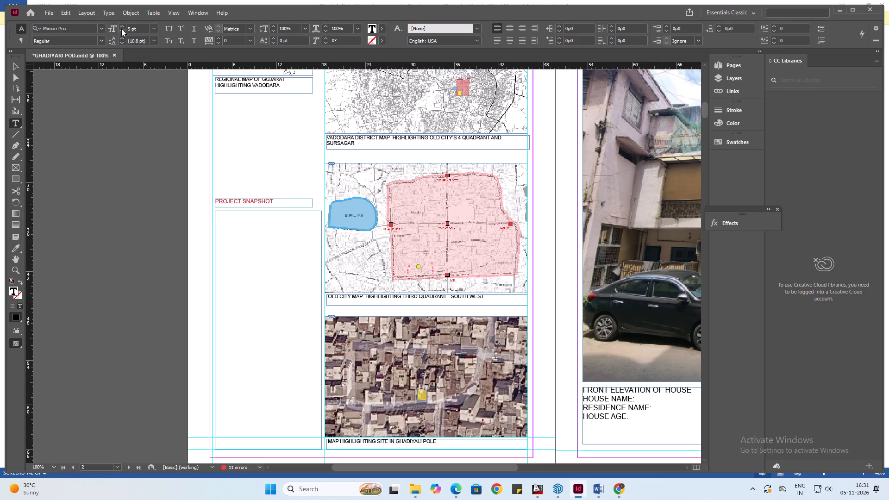
click(121, 29)
text(CL)
text(IENT)
key(space)
text(FAMILY)
key(space)
text(:)
key(Left)
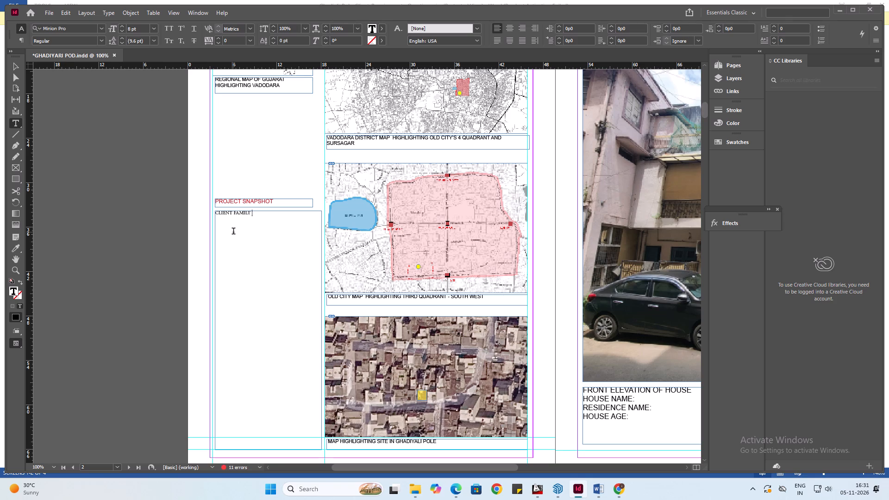
key(space)
key(BackSpace)
key(BackSpace)
Set the horizontal scale of the whole CLIENT FAMILY: label to 102%.
key(ctrl+a)
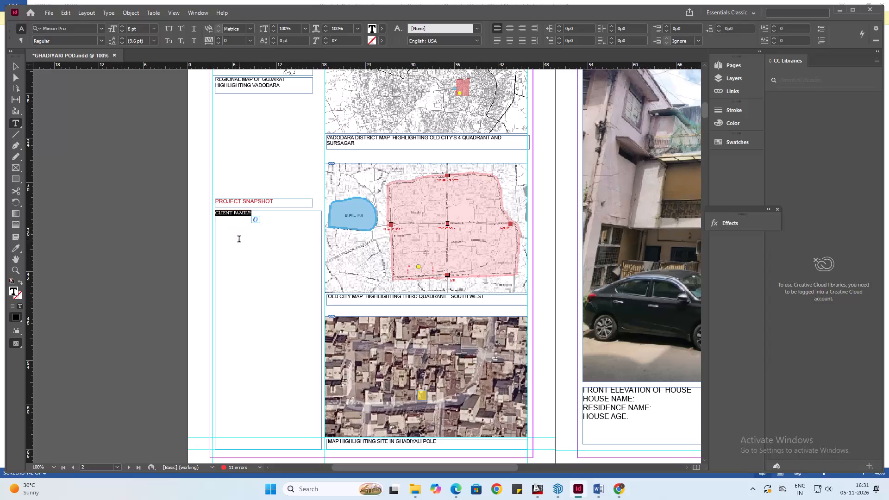
click(323, 31)
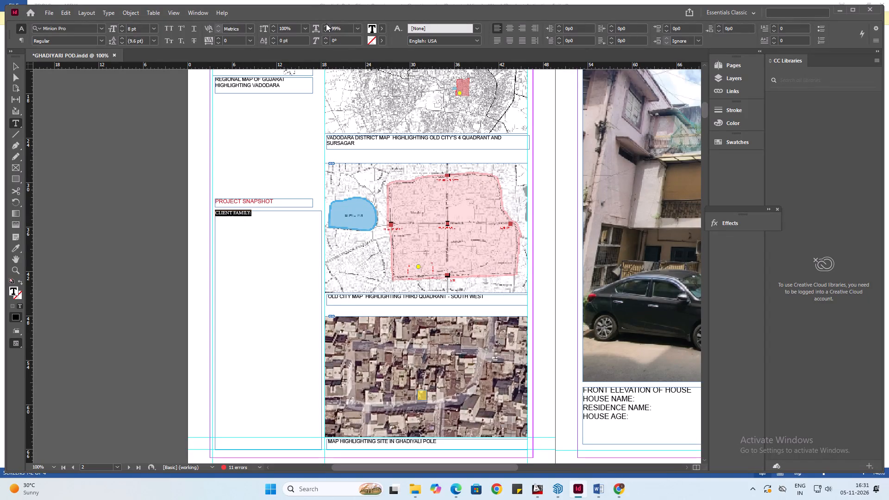
click(326, 25)
click(326, 25)
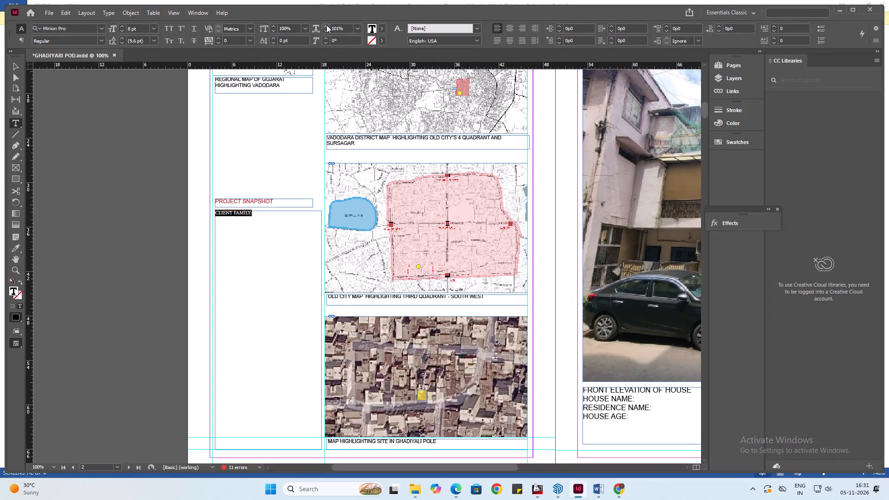
click(326, 25)
Set the CLIENT FAMILY: label's font style to Minion Pro Bold.
click(20, 39)
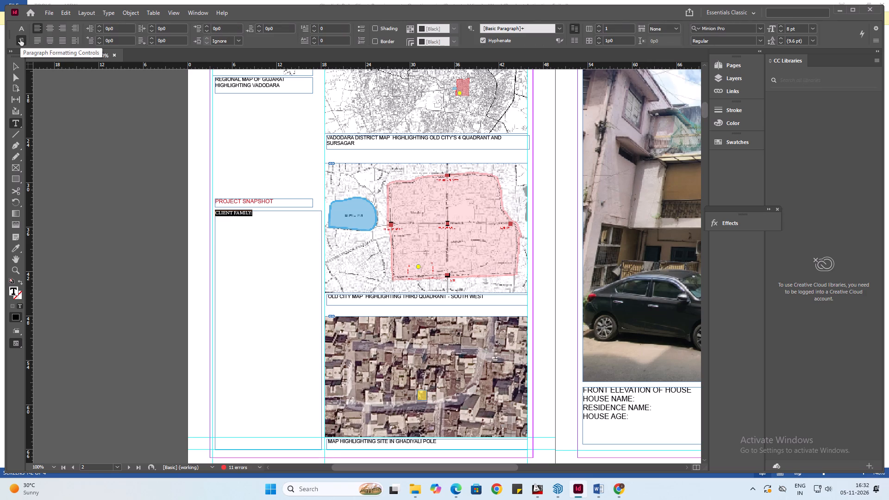
click(20, 39)
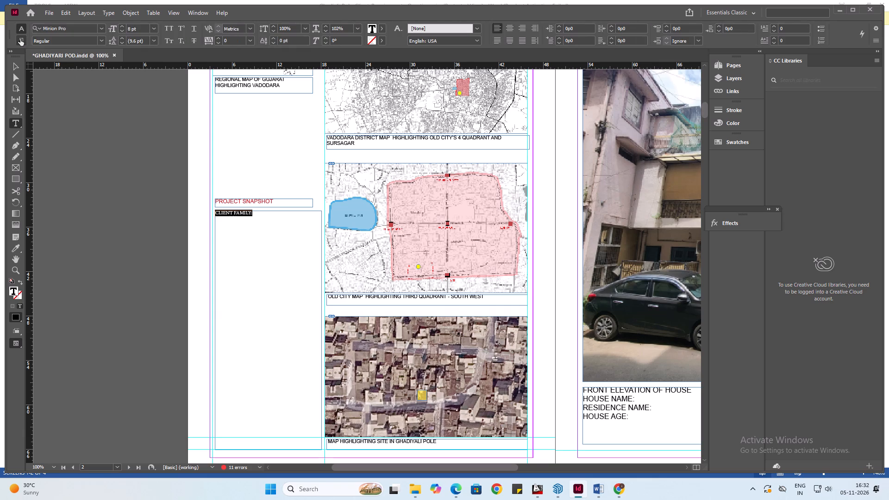
click(20, 39)
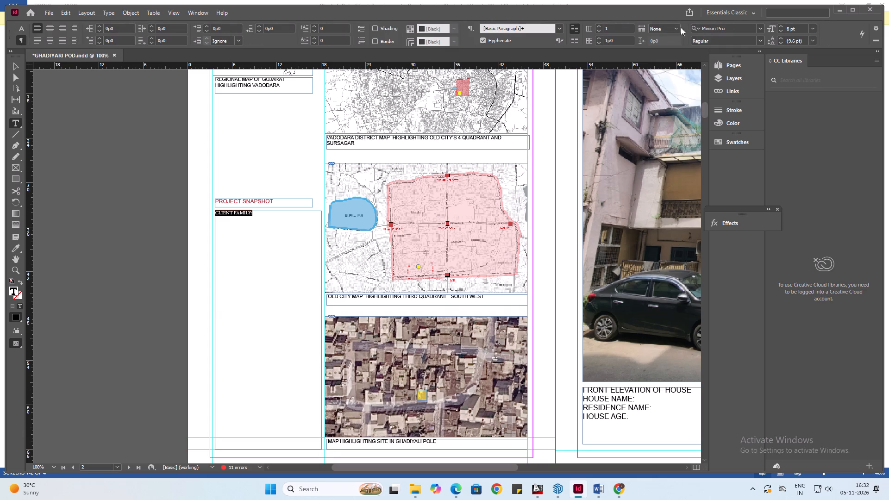
click(761, 40)
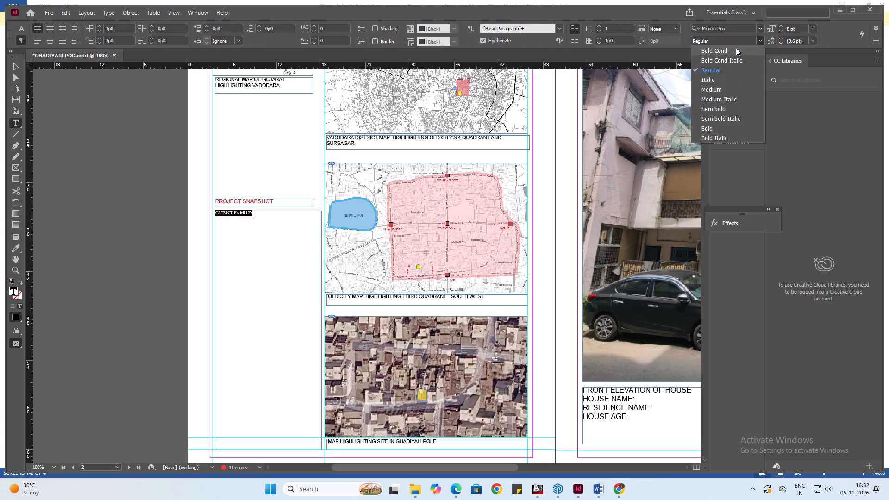
click(735, 49)
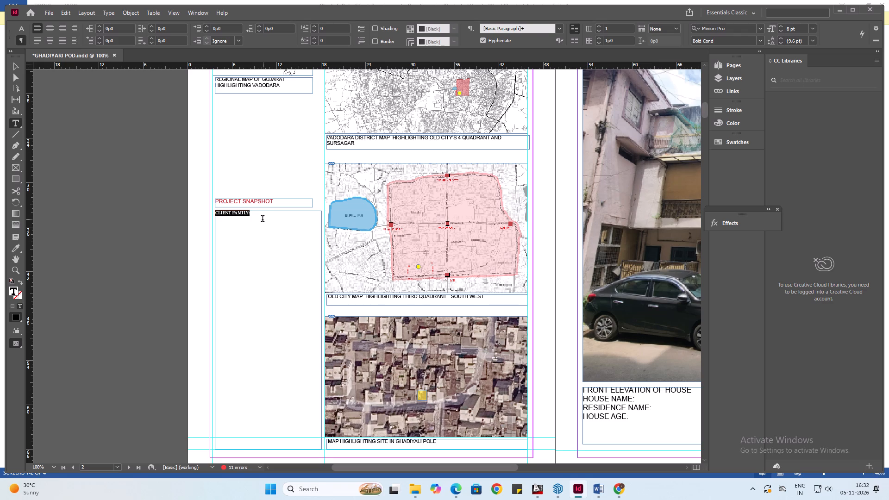
click(757, 38)
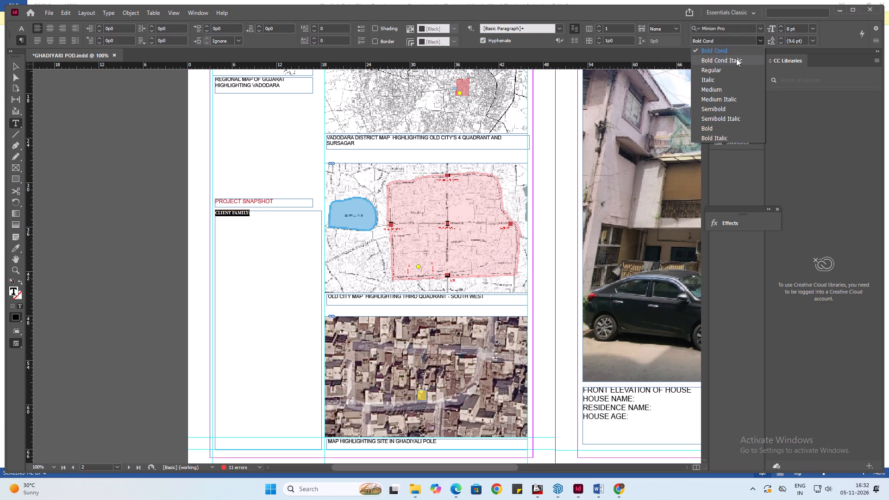
click(720, 127)
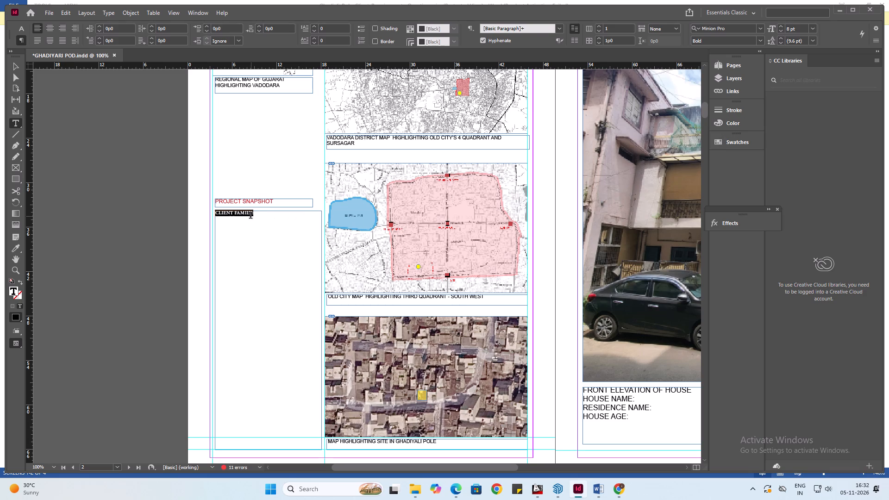
Start a new line after the CLIENT FAMILY: label and set its font style to Regular.
click(256, 216)
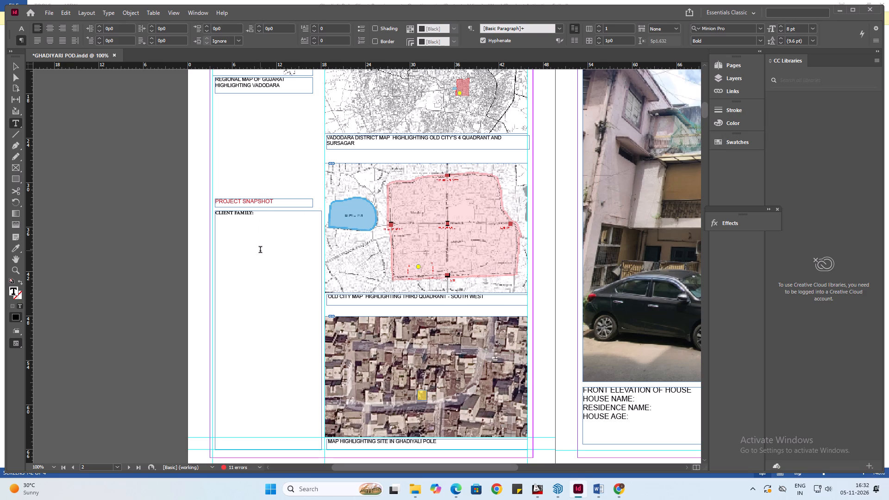
key(Return)
click(714, 42)
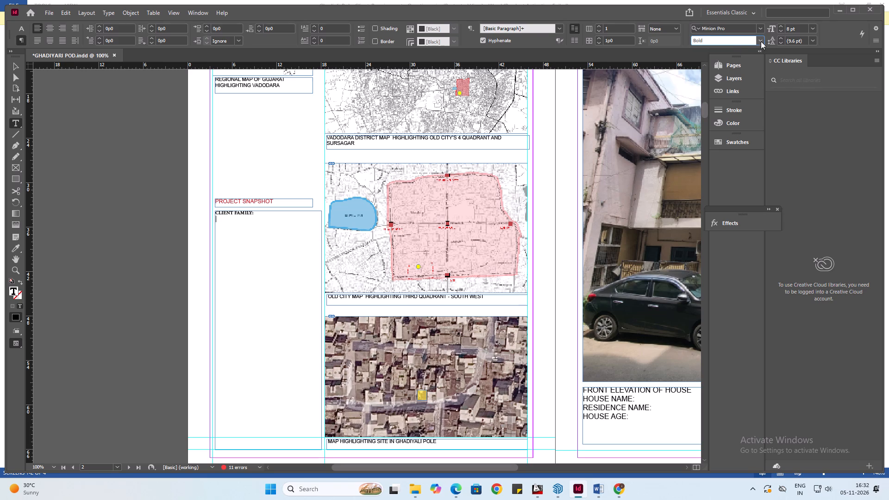
click(761, 41)
scroll(731, 82, up, 3)
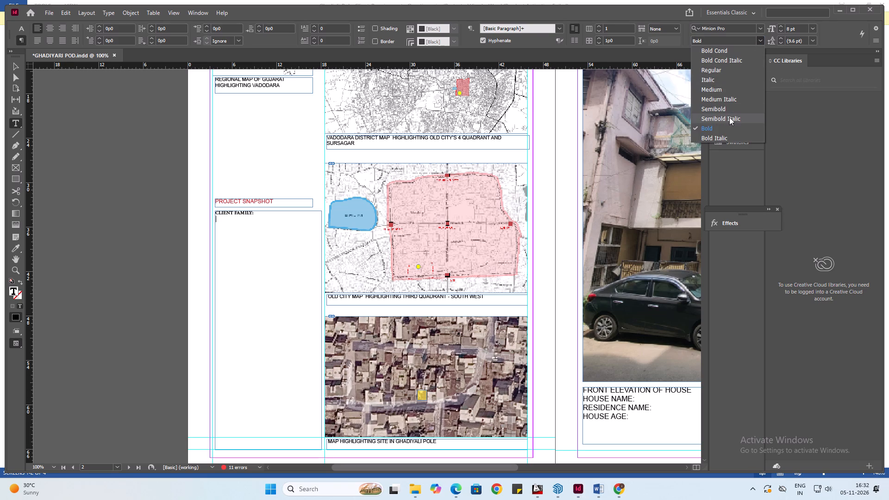
scroll(729, 117, down, 4)
scroll(729, 117, up, 4)
click(727, 69)
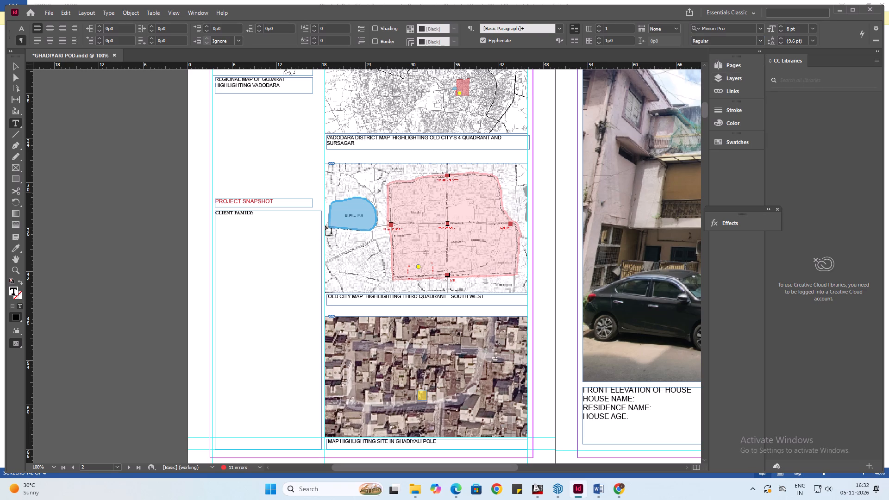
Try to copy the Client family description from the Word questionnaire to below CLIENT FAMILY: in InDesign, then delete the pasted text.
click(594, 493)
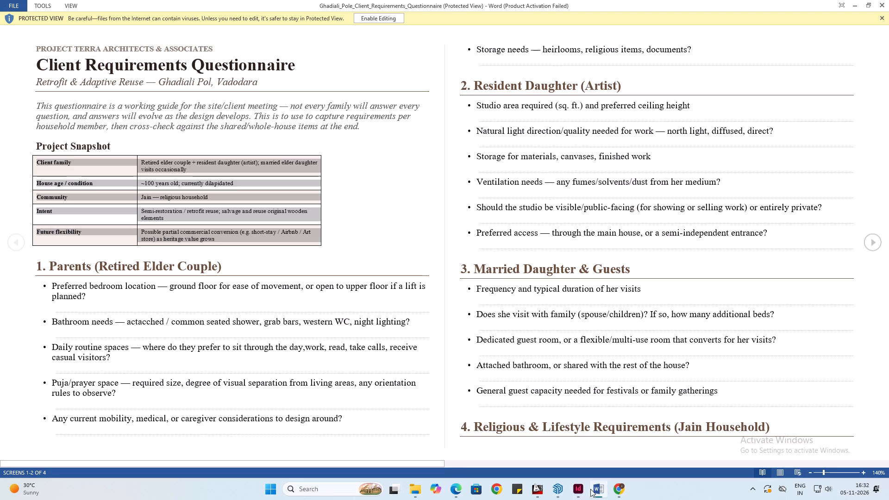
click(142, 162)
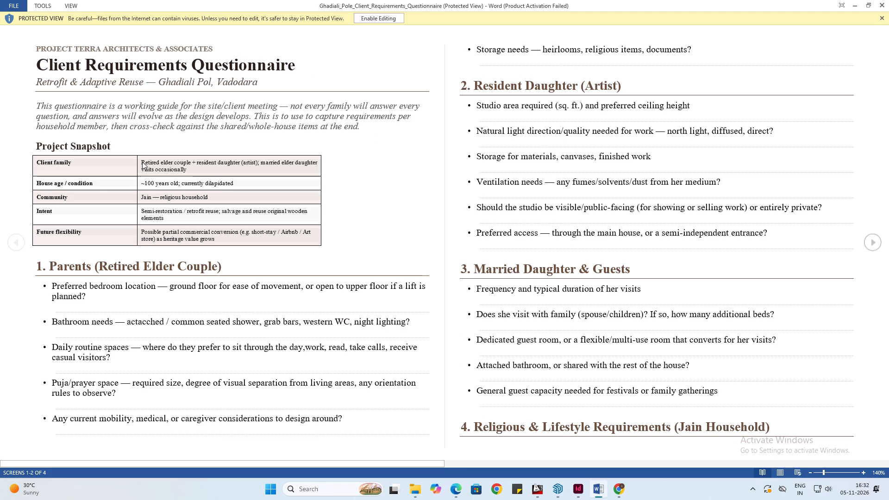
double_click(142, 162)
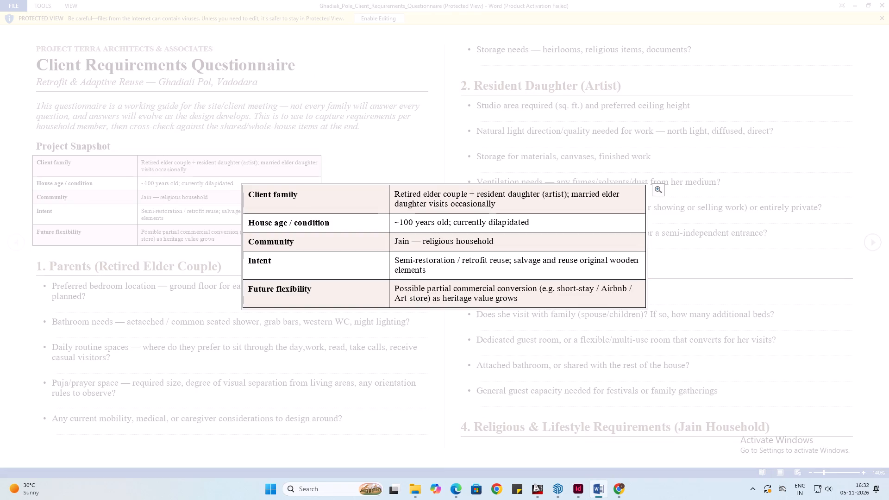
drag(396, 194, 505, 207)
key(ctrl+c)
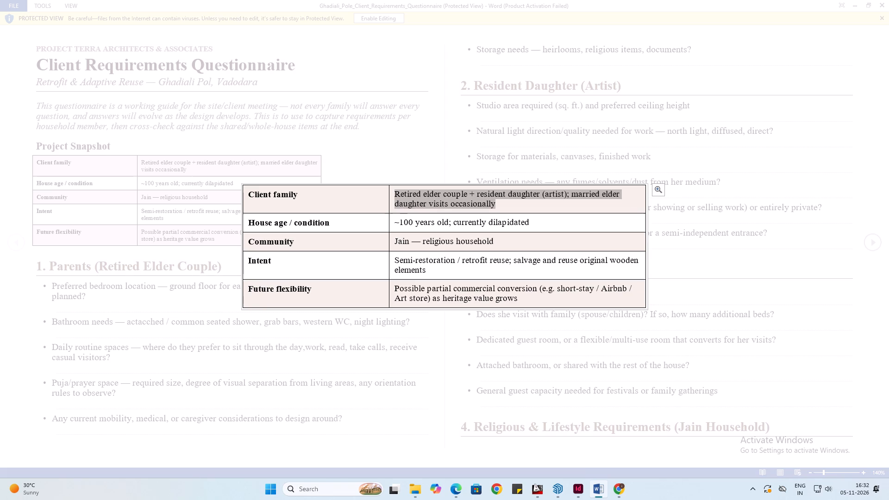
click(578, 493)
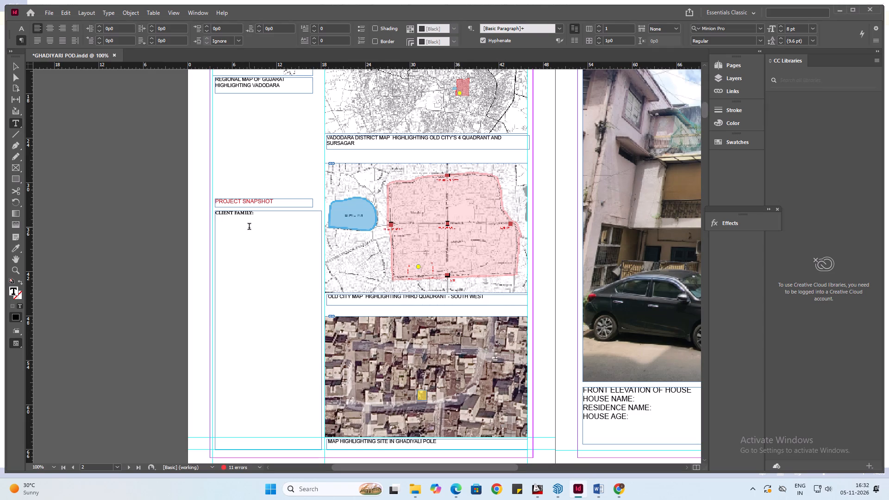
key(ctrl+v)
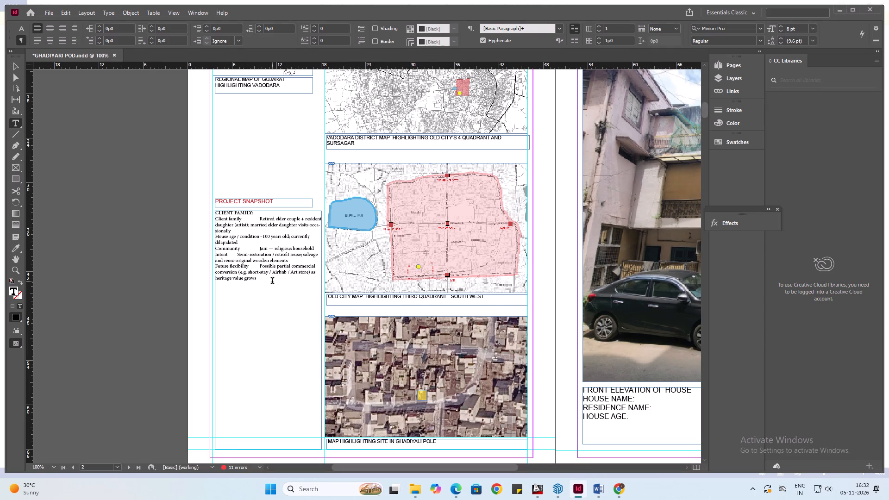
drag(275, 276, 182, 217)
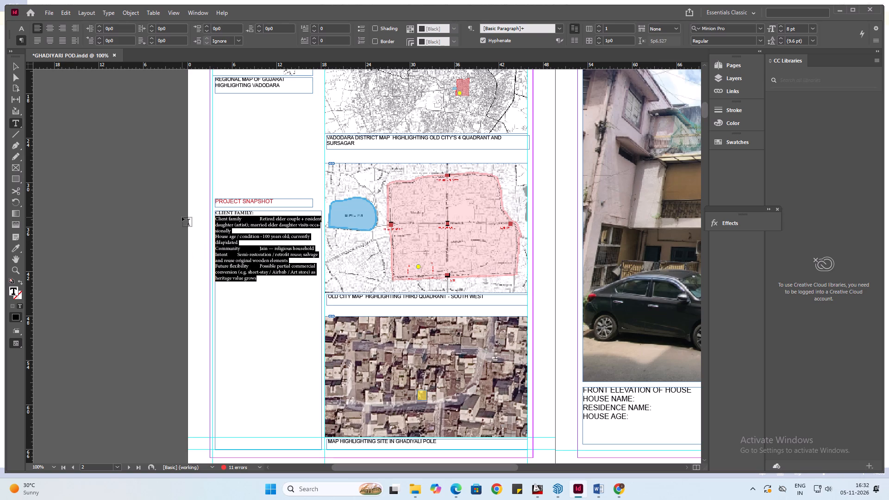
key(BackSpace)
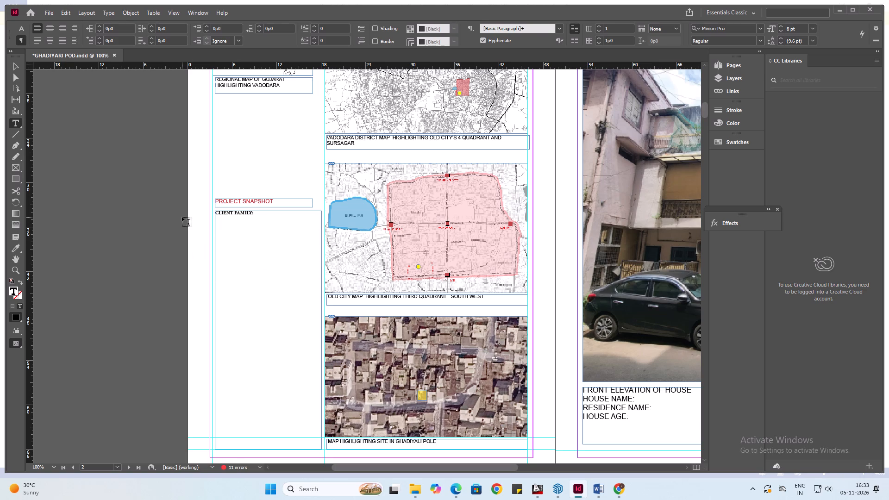
Switch to the Word questionnaire, close the enlarged table view and enable editing of the document.
click(601, 491)
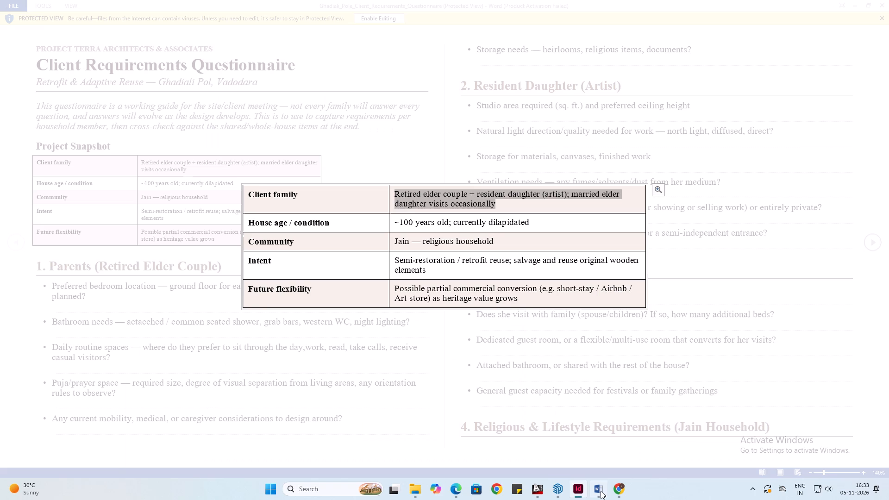
key(Escape)
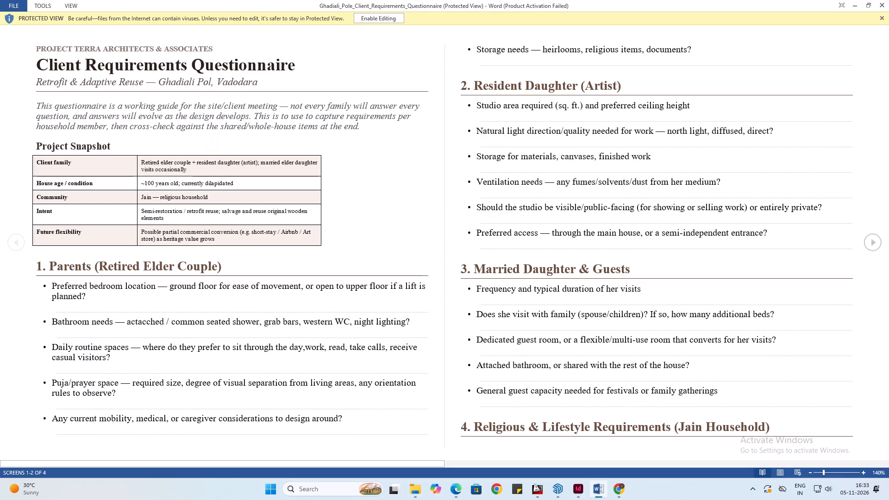
click(389, 16)
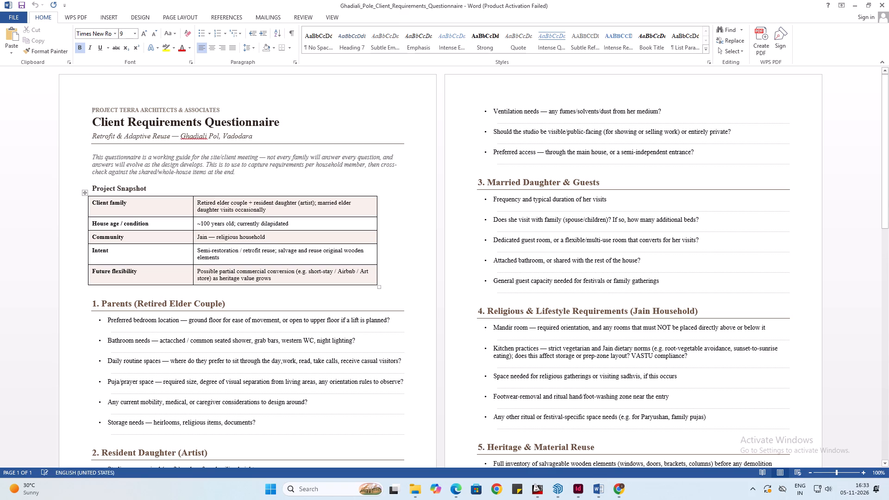
Copy the Client family description from the Word questionnaire and paste it below CLIENT FAMILY: in InDesign, followed by line breaks.
drag(198, 202, 217, 206)
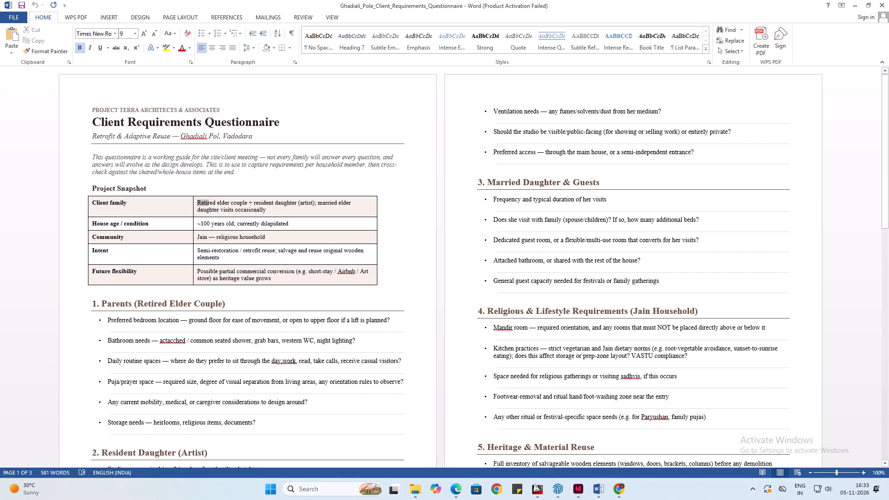
drag(217, 206, 274, 210)
key(ctrl+c)
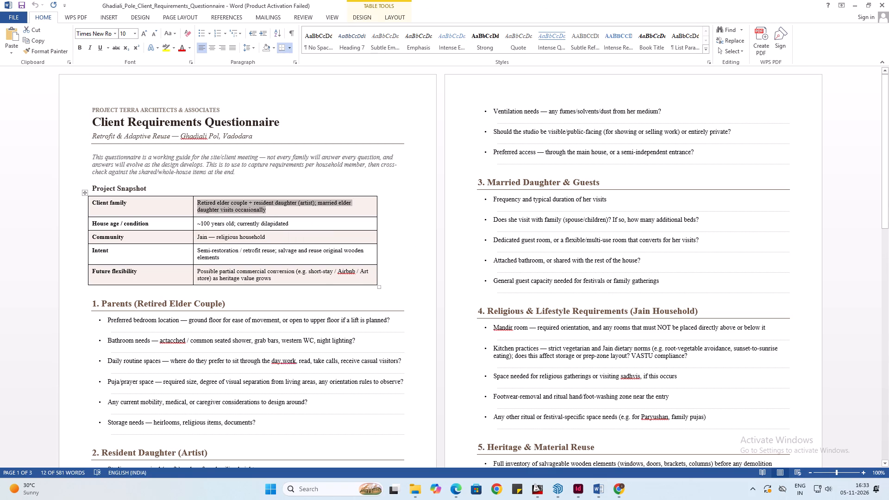
key(alt+Tab)
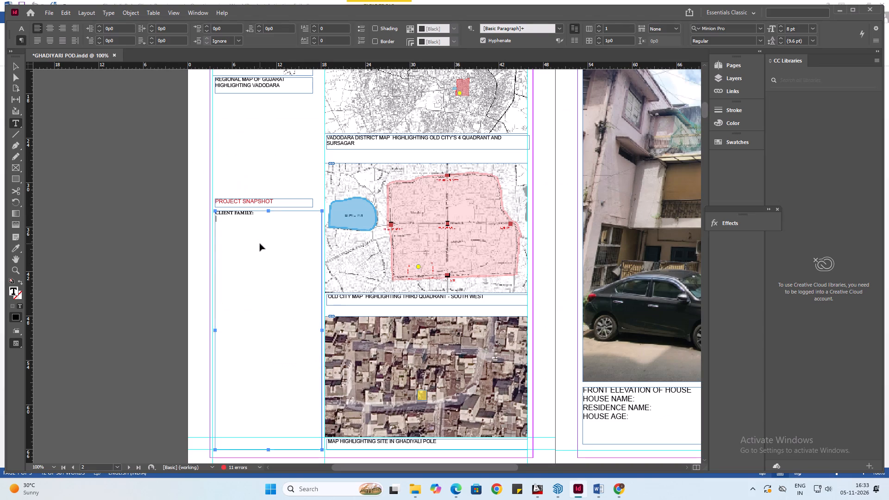
key(ctrl+v)
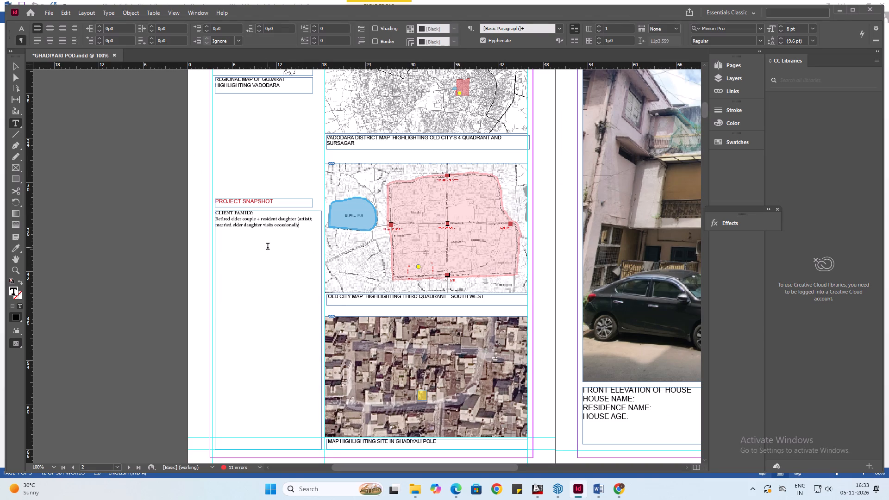
key(Return)
key(Return)
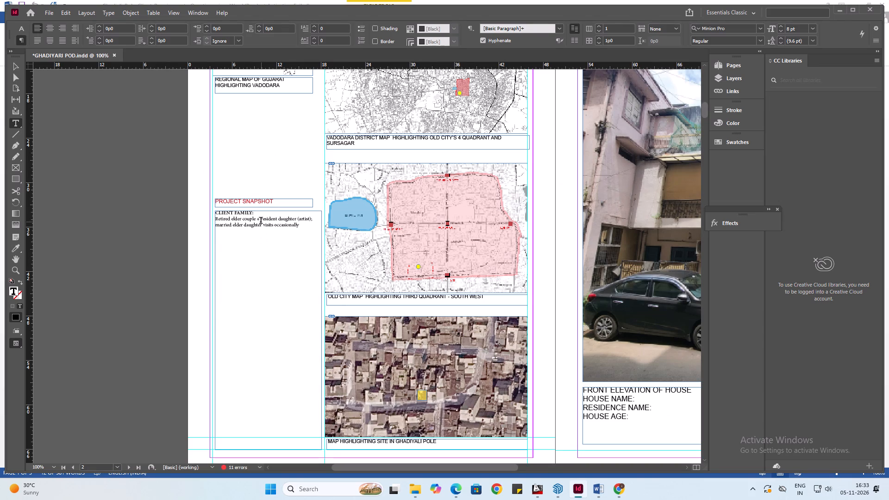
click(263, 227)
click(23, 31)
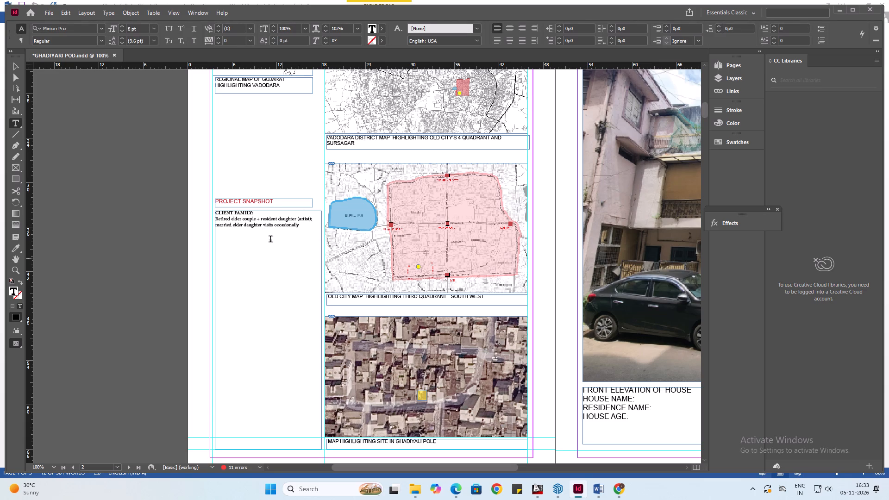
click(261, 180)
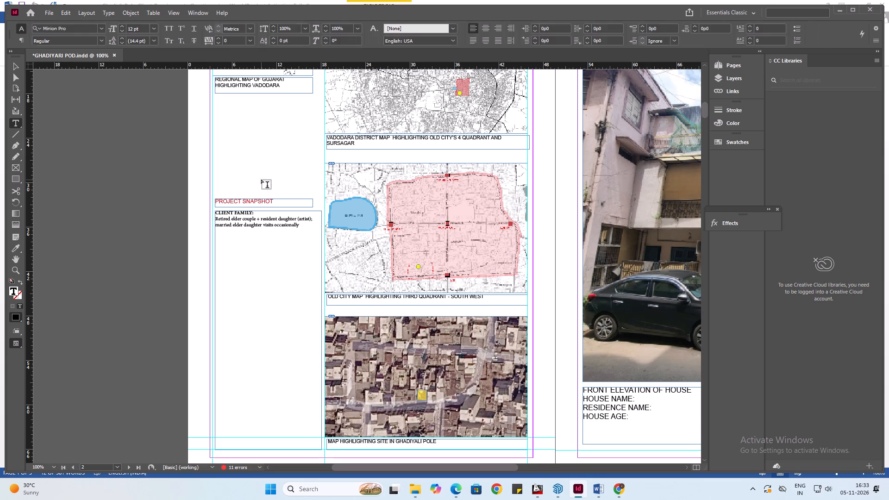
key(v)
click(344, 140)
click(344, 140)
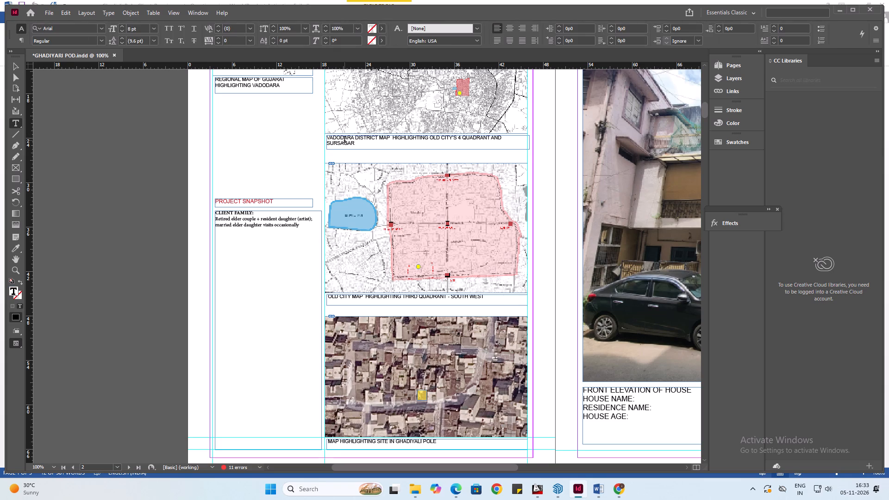
Leave a blank line after the client family description and paste in the House age / condition label copied from the Word questionnaire.
click(301, 226)
key(Return)
key(Return)
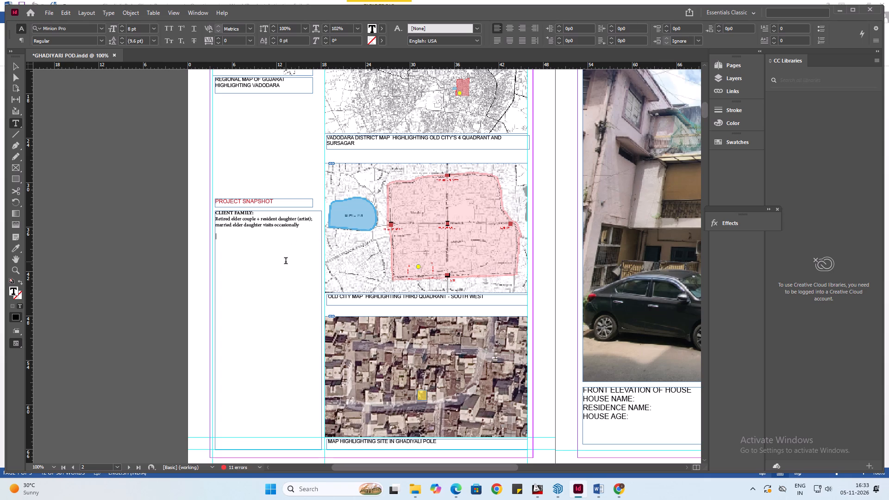
click(594, 490)
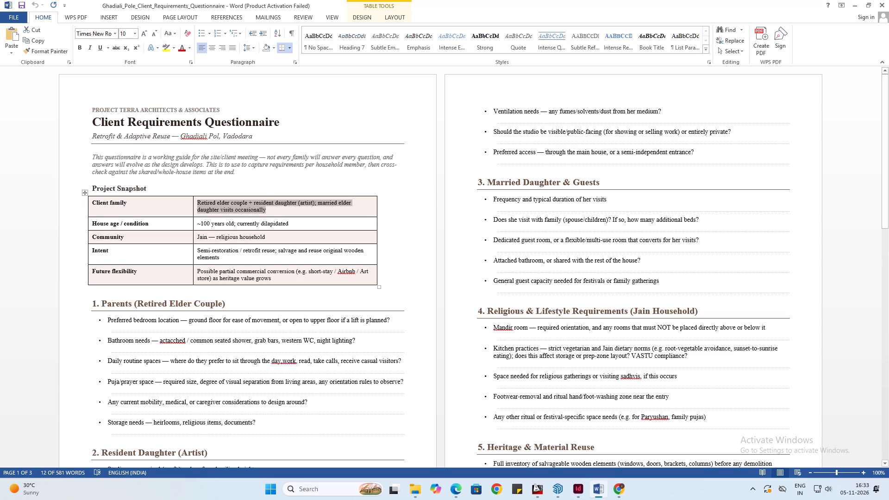
drag(92, 222, 144, 225)
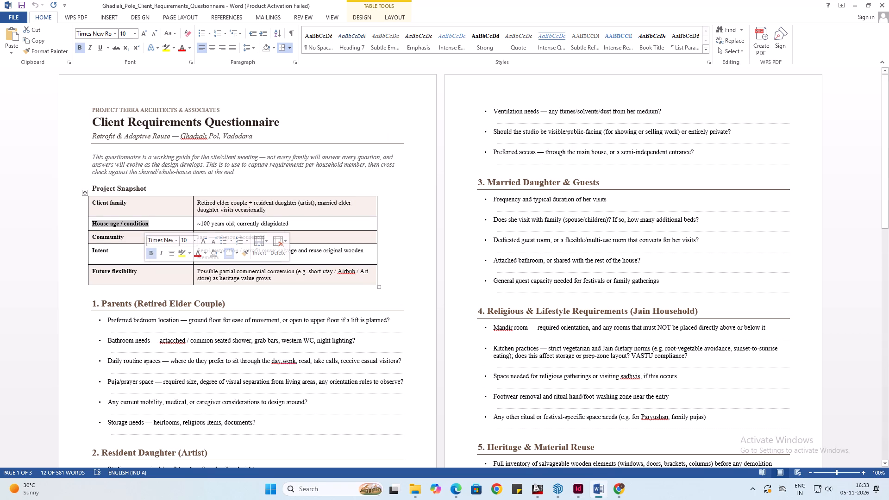
key(ctrl+c)
key(alt+Tab)
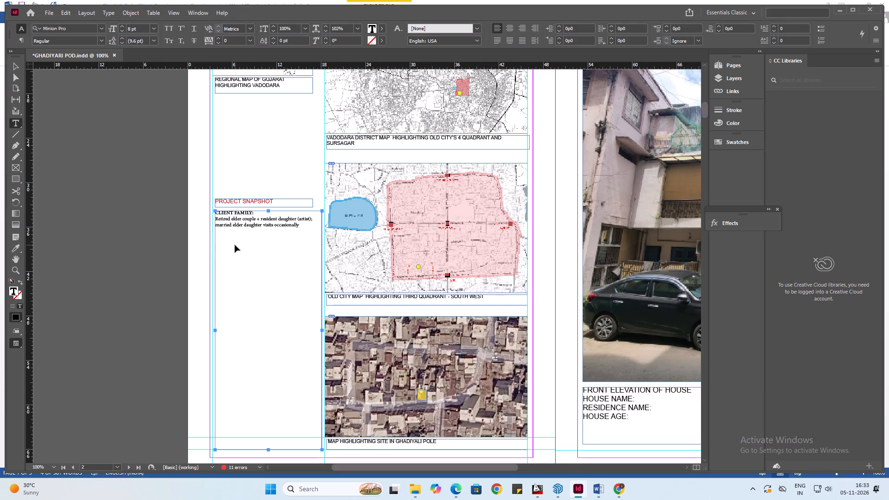
key(ctrl+v)
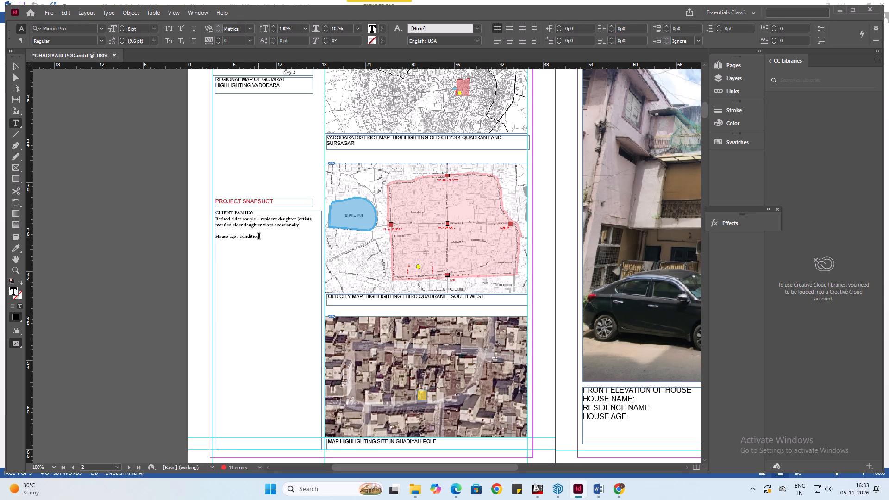
Set the House age / condition label's font style to Bold.
drag(259, 236, 210, 237)
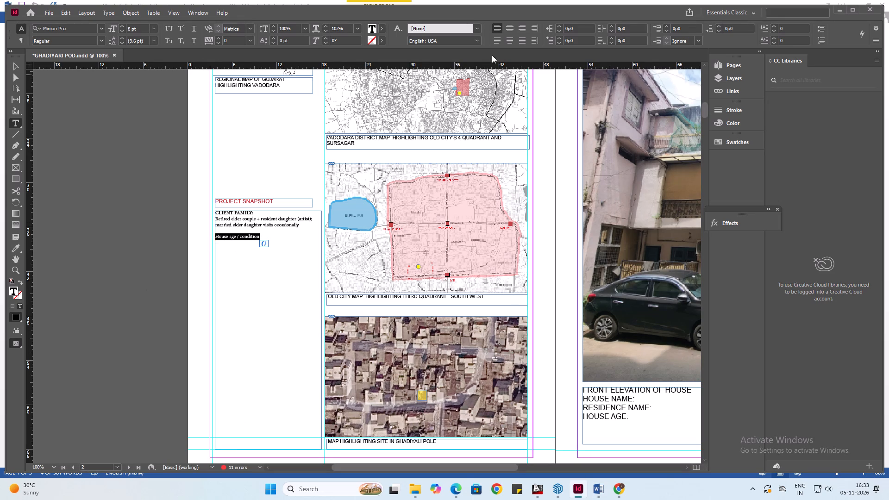
click(19, 41)
click(761, 38)
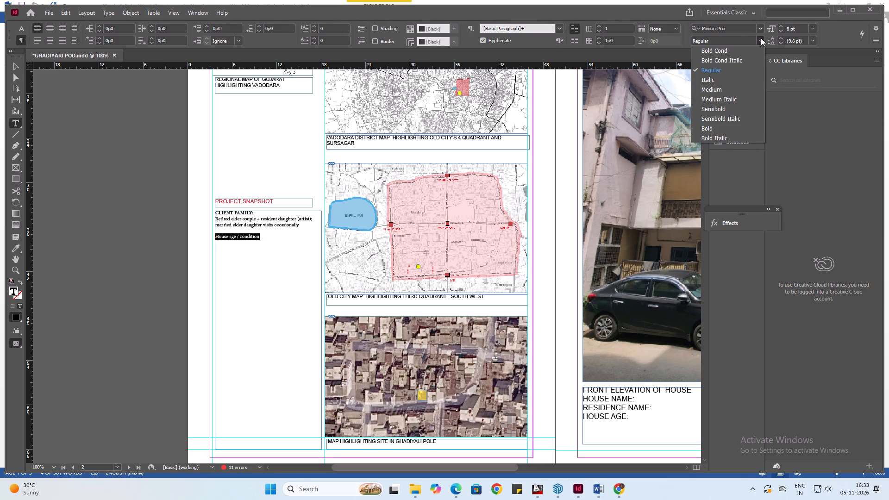
click(719, 129)
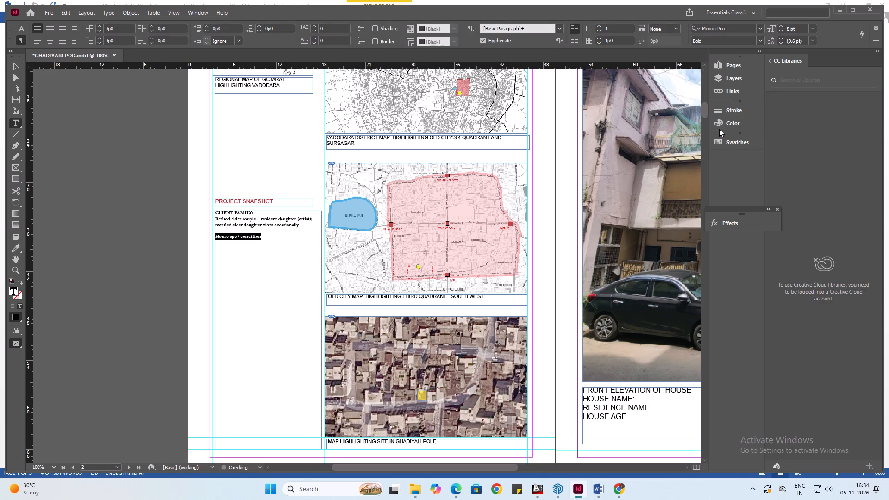
click(261, 239)
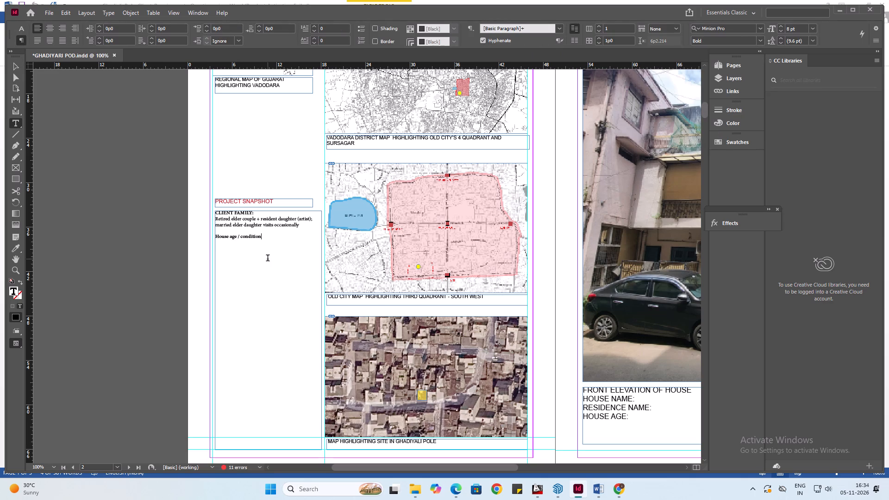
Copy "100 years old; currently dilapidated" from the Word questionnaire onto a new line below the House age / condition label in InDesign.
key(Return)
click(603, 494)
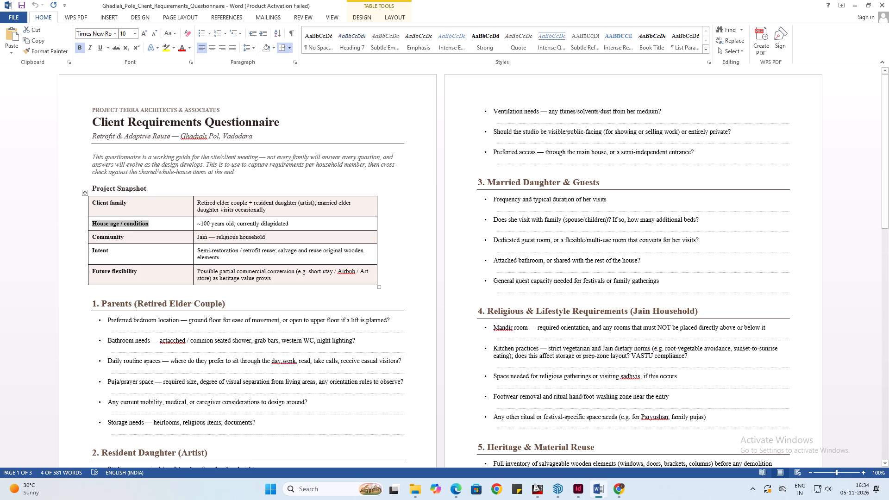
drag(201, 223, 276, 222)
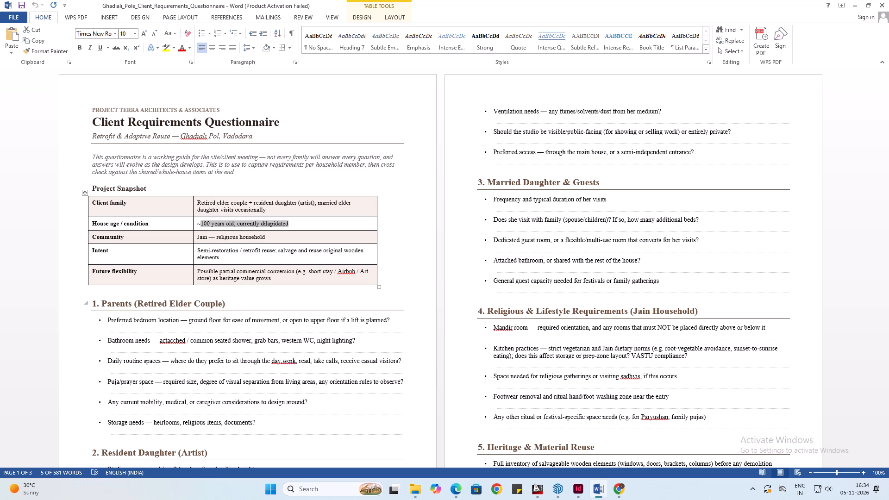
key(ctrl+c)
key(alt+Tab)
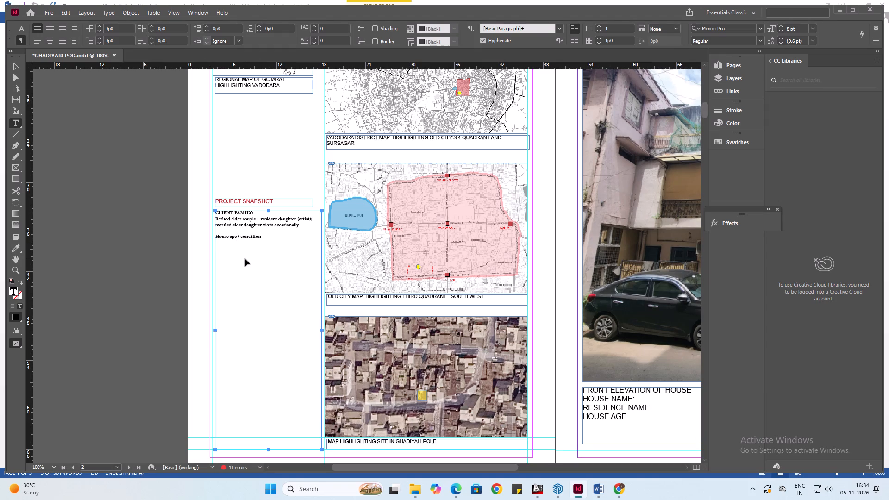
key(ctrl+v)
Add a colon at the end of the House age / condition label.
click(263, 237)
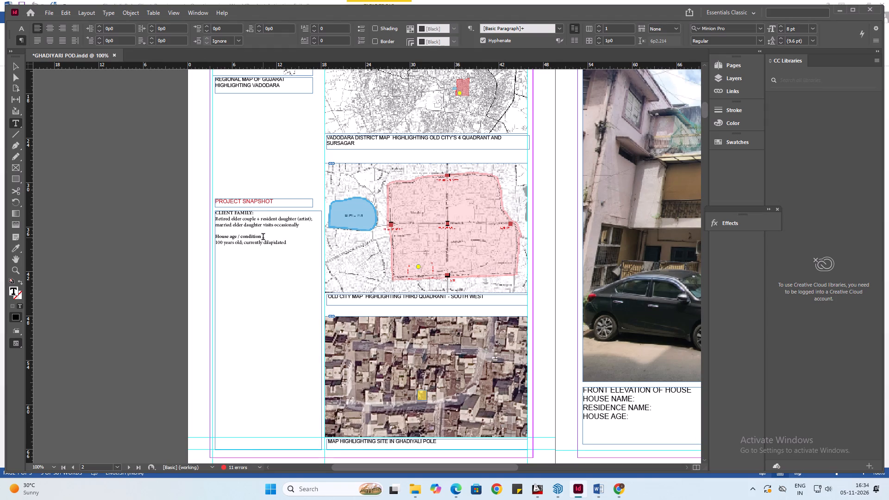
key(shift+colon)
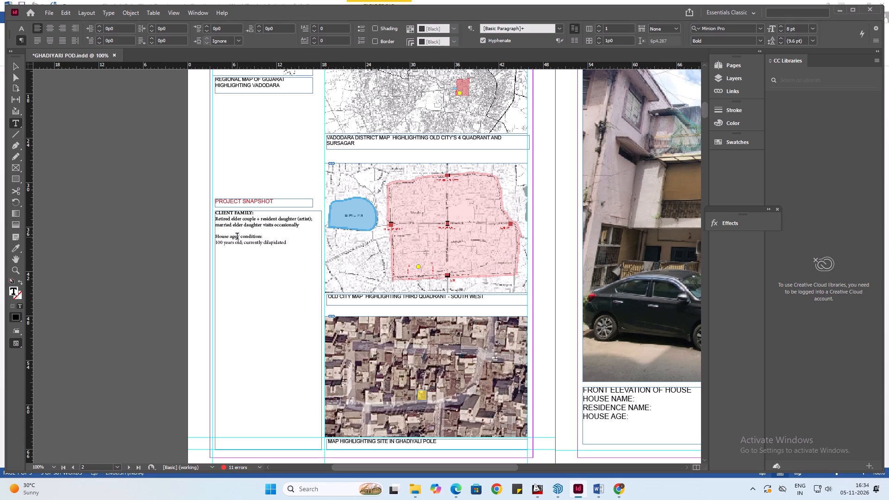
Rewrite the House age / condition label in capitals as HOUSE AGE/ CONDITION, keeping its colon.
drag(265, 235, 206, 235)
click(260, 239)
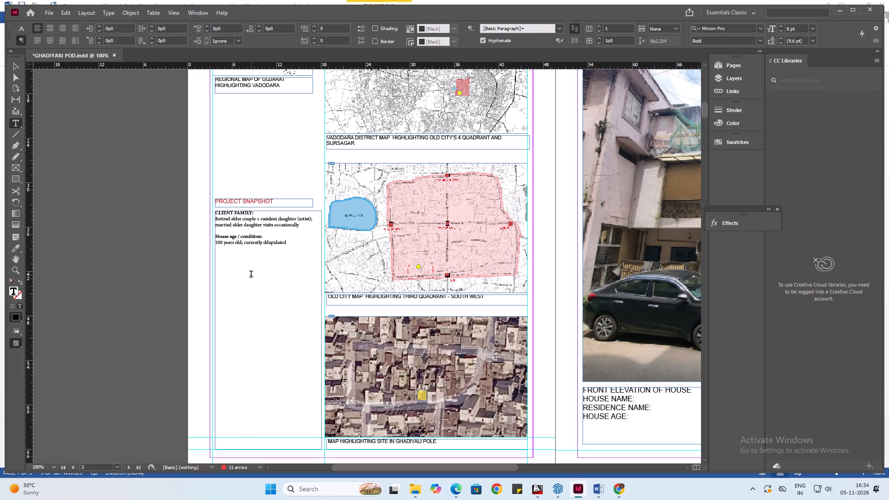
key(BackSpace)
key(BackSpace)
key(BackSpace)
key(BackSpace)
key(BackSpace)
key(BackSpace)
key(BackSpace)
key(BackSpace)
key(BackSpace)
key(BackSpace)
key(BackSpace)
key(BackSpace)
key(BackSpace)
key(BackSpace)
key(BackSpace)
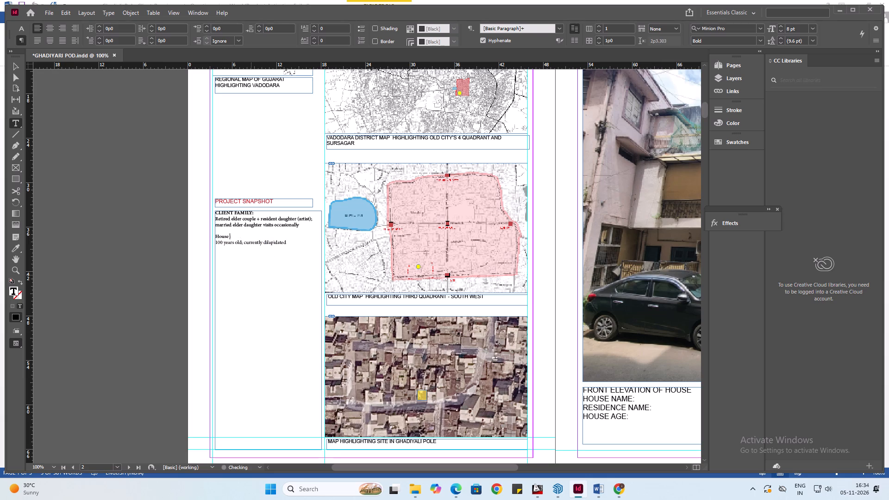
key(BackSpace)
key(BackSpace)
key(BackSpace)
key(BackSpace)
key(BackSpace)
text(OUSE AGE)
text(/ CONDITION)
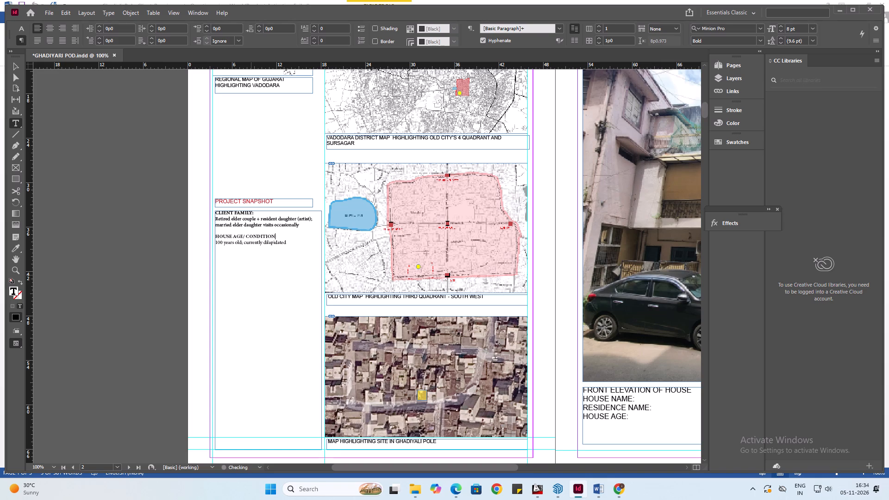
Add the label COMMUNITY: on a new line below the house age description, leaving a blank line between them.
click(287, 247)
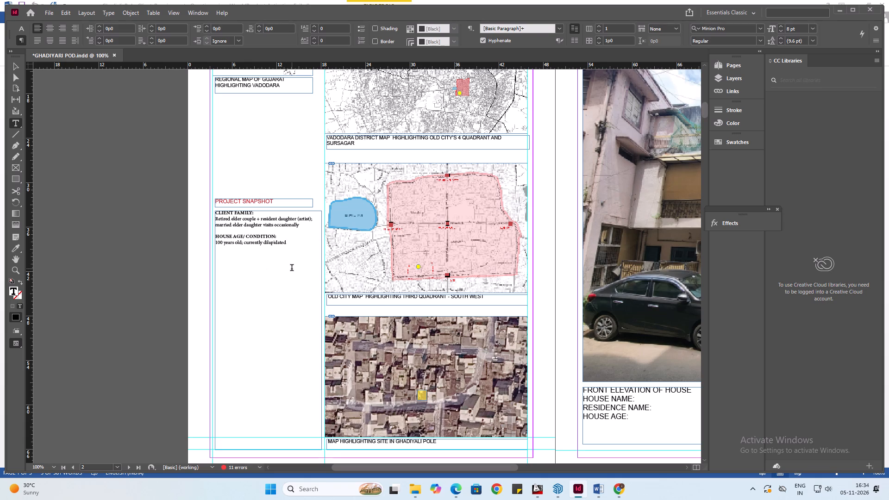
key(Return)
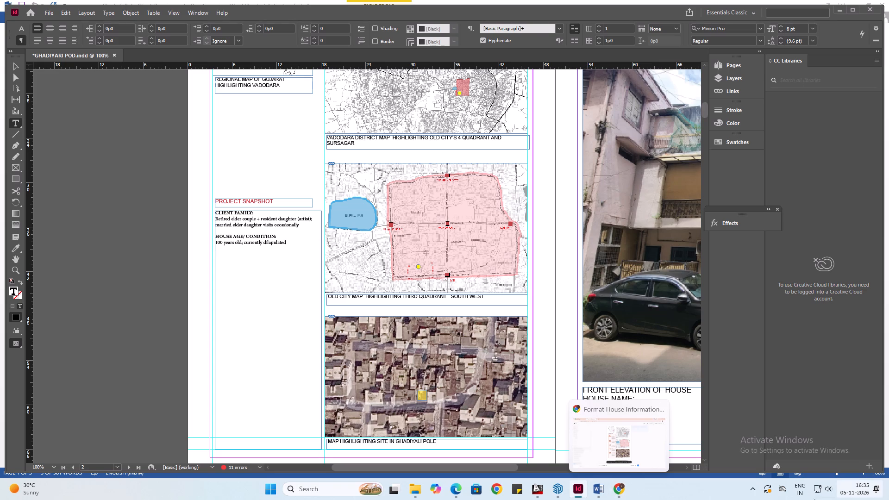
click(596, 490)
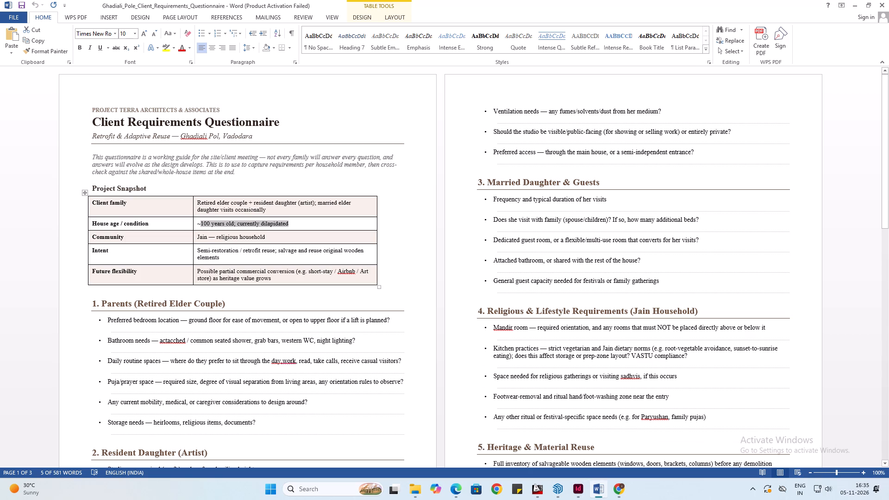
click(576, 488)
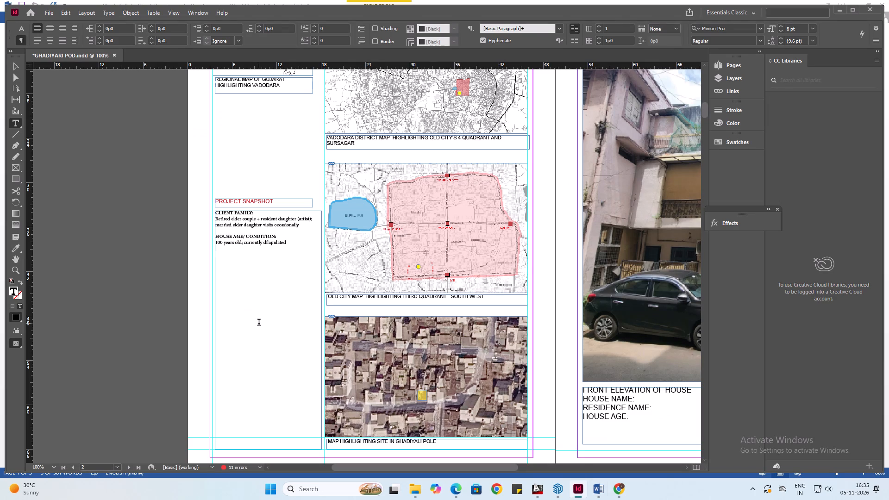
text(COMMUN)
text(ITY)
key(shift+colon)
key(Return)
key(BackSpace)
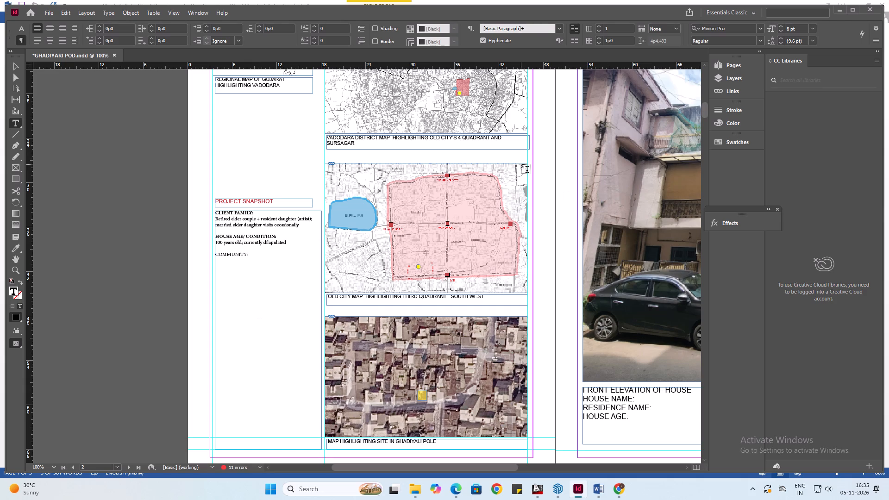
Set the COMMUNITY: label's font style to Bold.
key(shift+Left)
key(shift+Left)
key(shift+Left)
key(shift+Left)
key(shift+Left)
key(shift+Left)
key(shift+Left)
key(shift+Left)
key(shift+Left)
key(shift+Left)
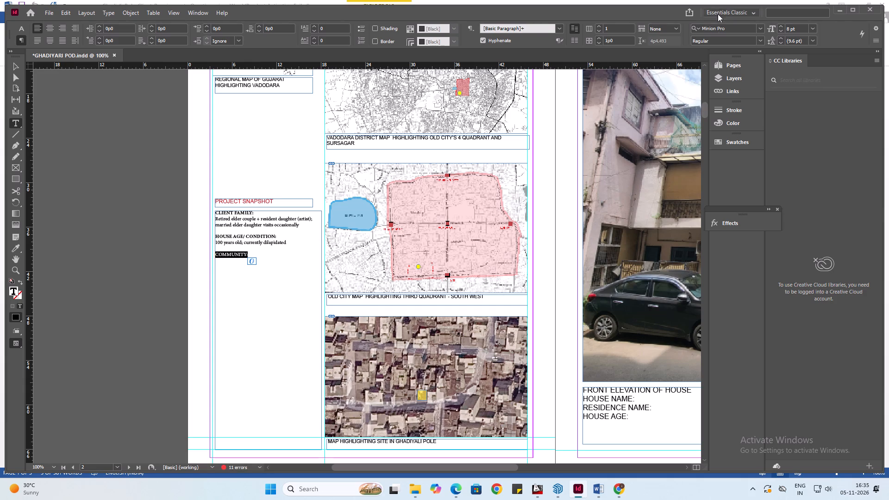
click(757, 40)
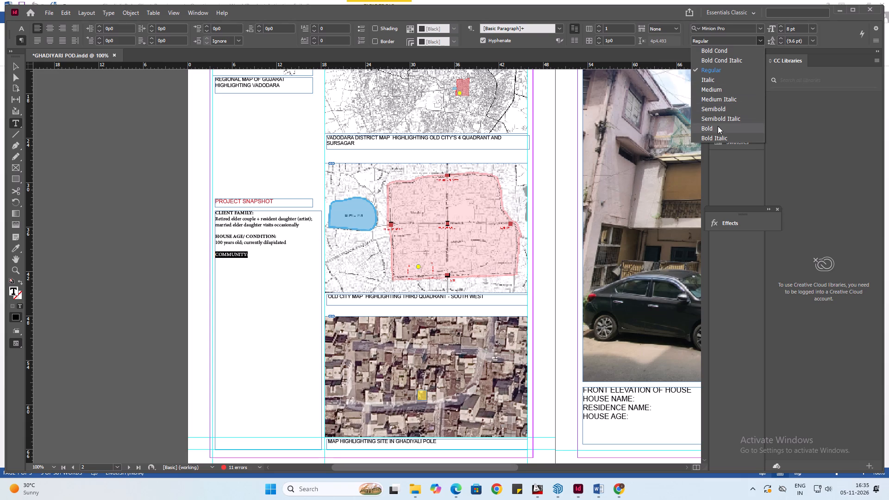
click(718, 128)
Copy "Jain — religious household" from the Word questionnaire to below the COMMUNITY: label in InDesign, followed by a blank line.
click(249, 259)
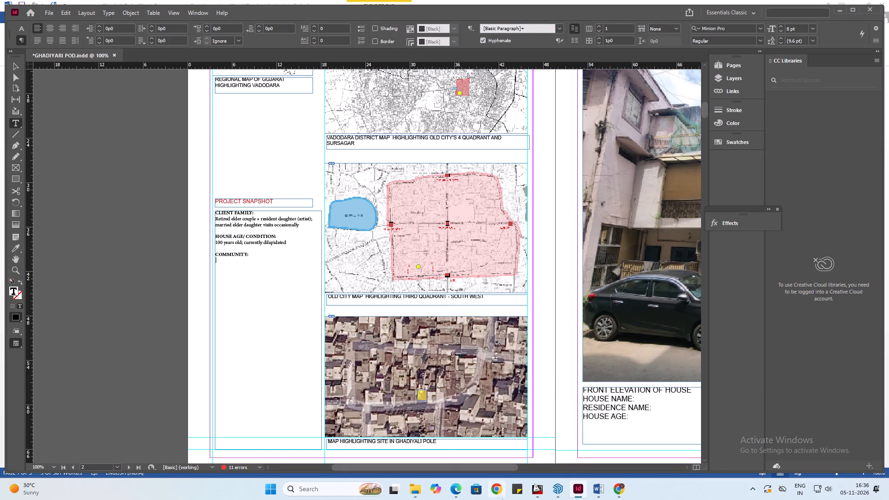
click(597, 487)
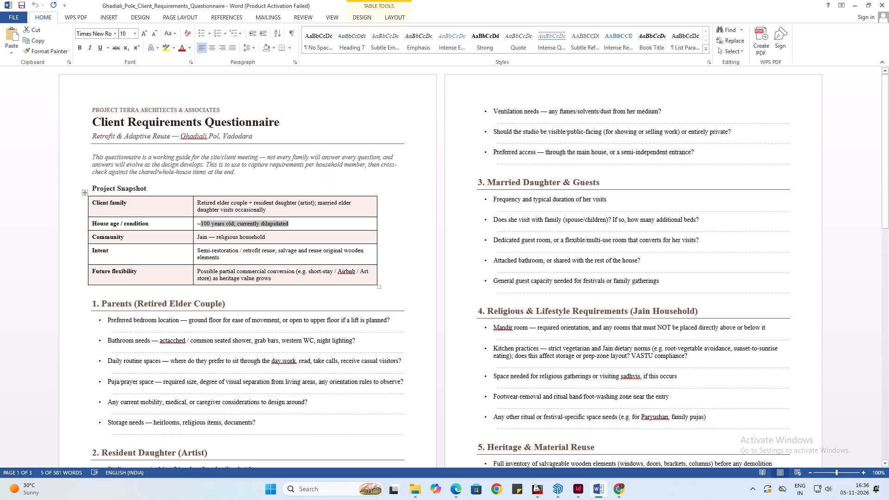
drag(197, 236, 261, 236)
key(ctrl+c)
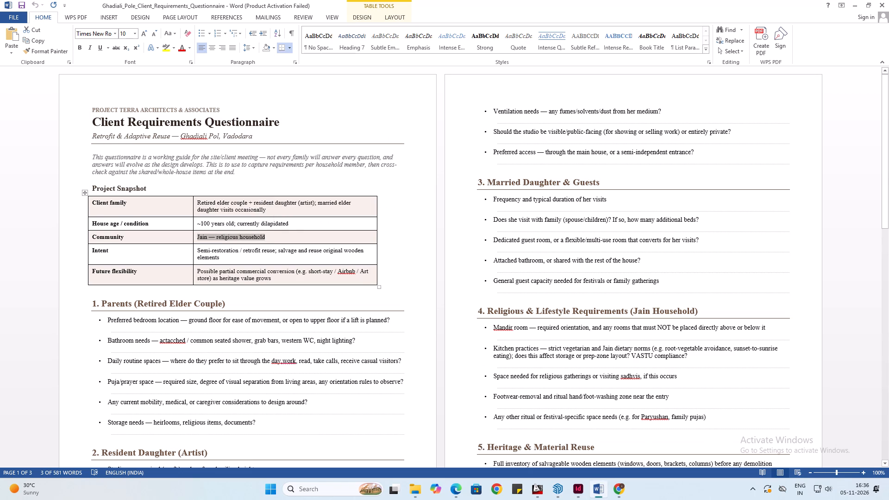
click(560, 452)
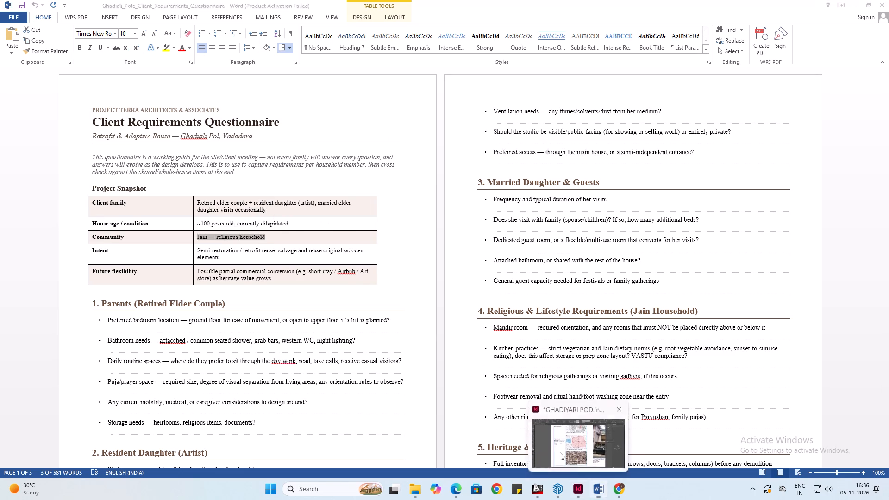
key(ctrl+v)
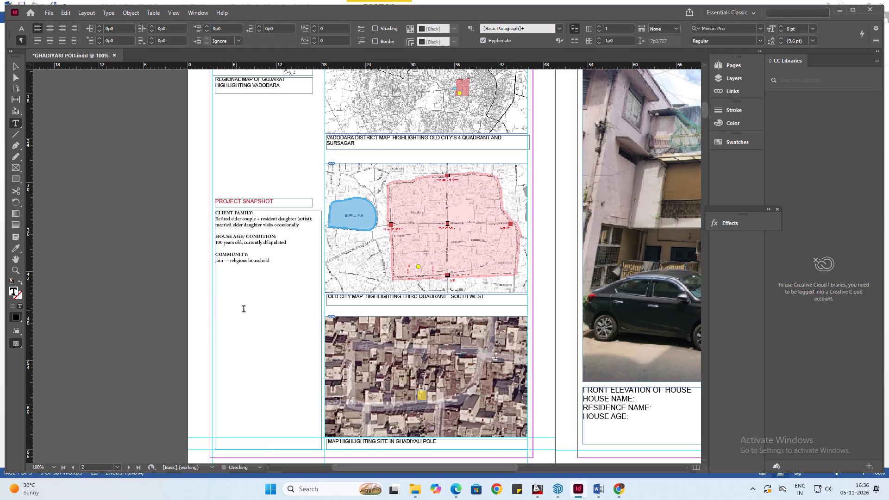
key(Return)
key(Return)
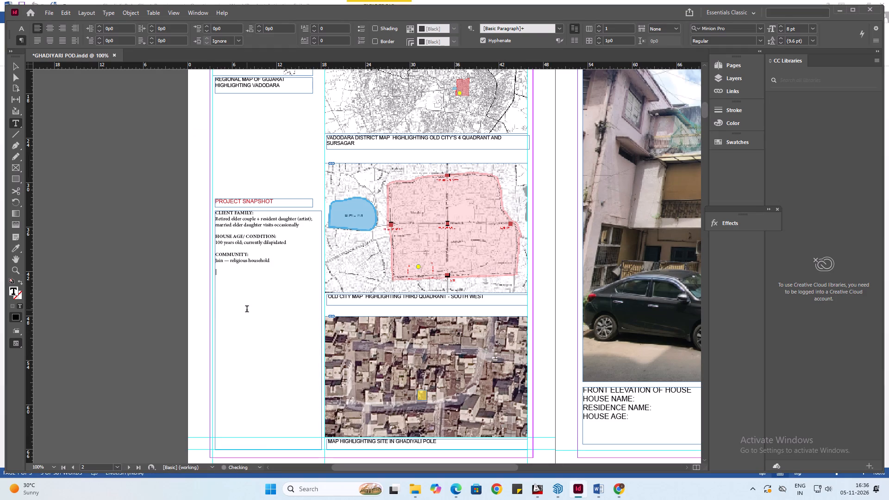
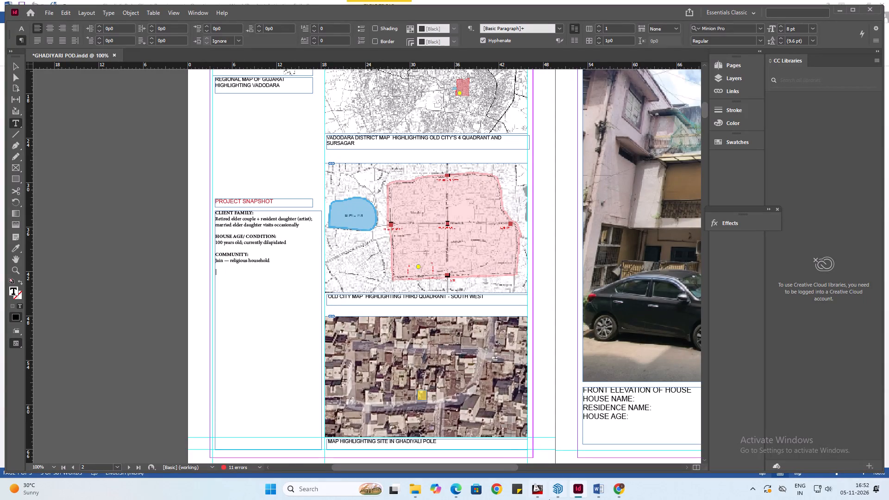
Check the next row label in the Word questionnaire and add the label INTENT: below the community description in InDesign.
click(600, 456)
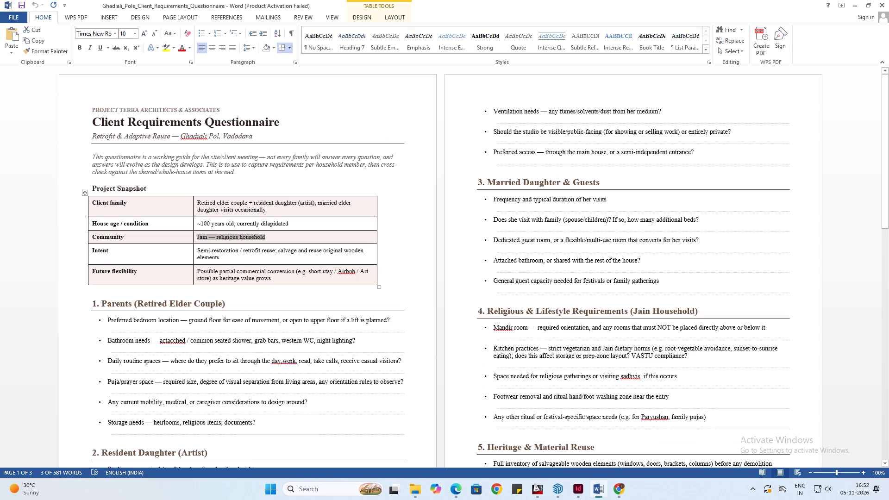
click(576, 489)
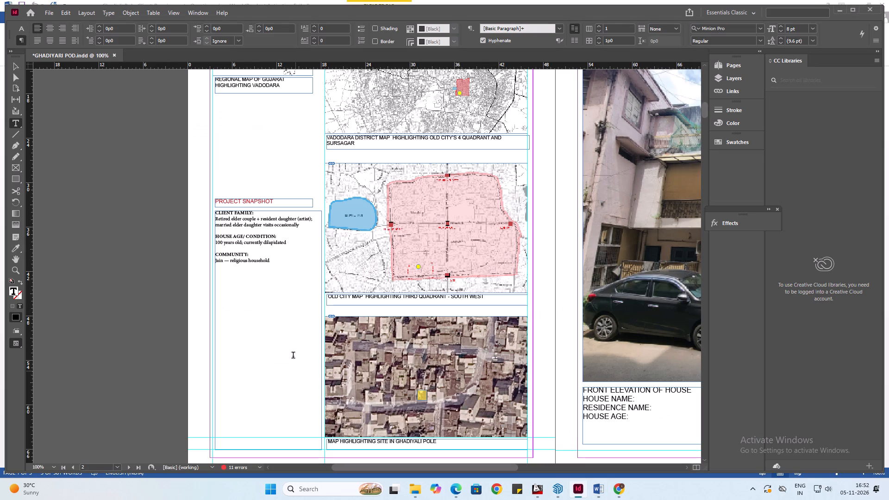
text(INTENT)
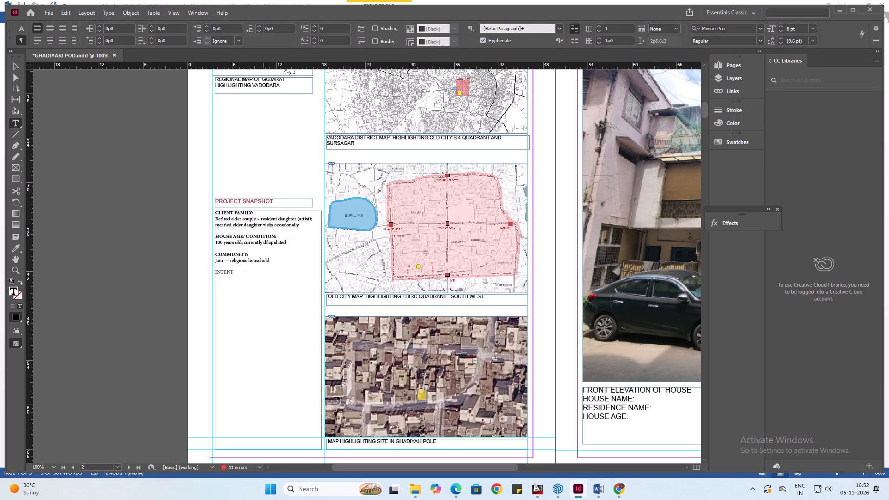
key(shift+colon)
Set the INTENT: label's font style to Bold.
key(shift+Left)
key(shift+Left)
key(shift+Left)
key(shift+Left)
key(shift+Left)
key(shift+Left)
key(shift+Left)
double_click(735, 40)
click(764, 44)
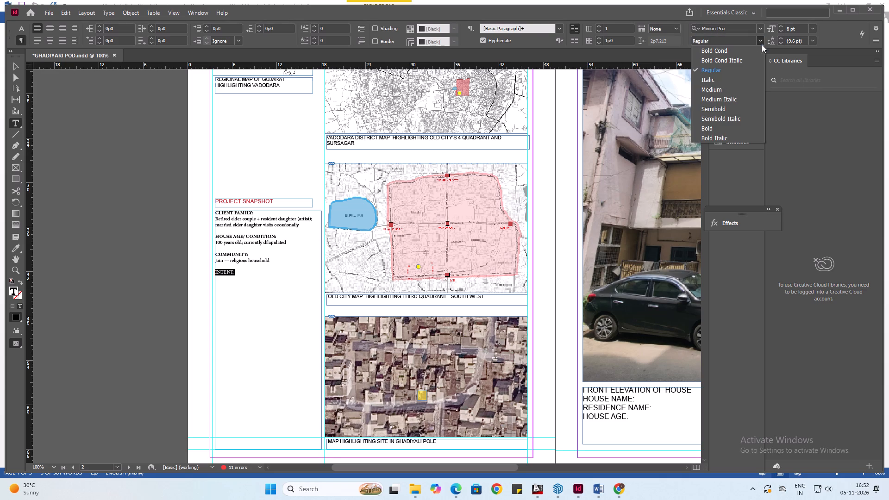
click(729, 131)
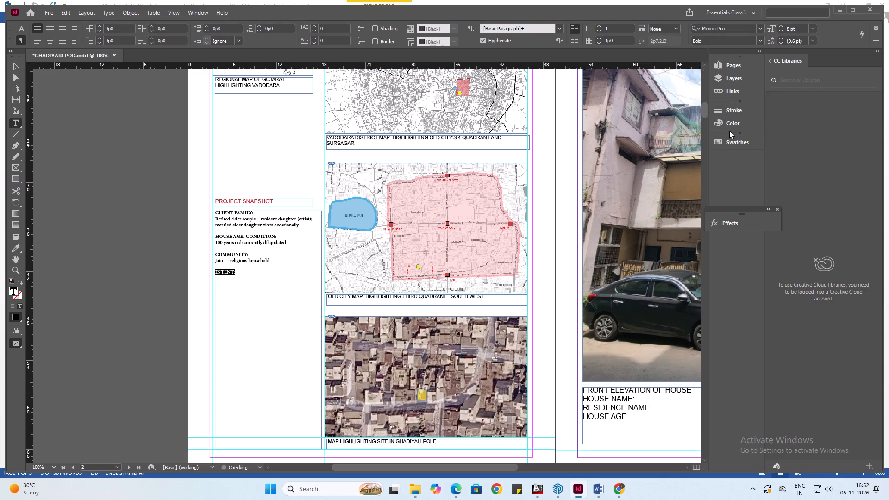
Copy "Semi-restoration / retrofit reuse; salvage and reuse original wooden elements" from the Word questionnaire to below INTENT: in InDesign, followed by a blank line.
click(238, 277)
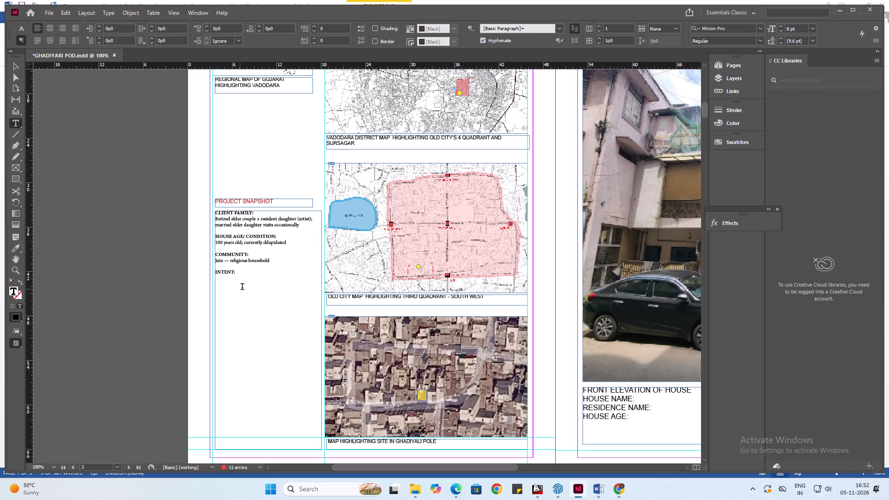
click(599, 491)
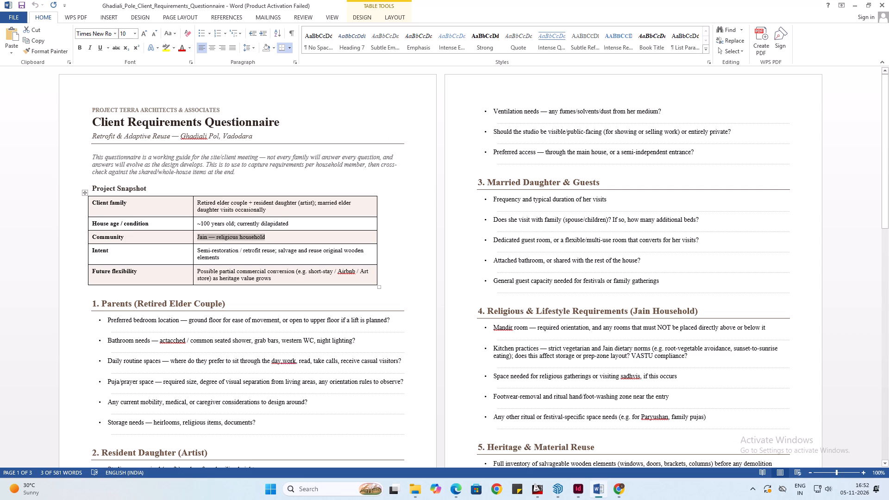
drag(198, 250, 224, 257)
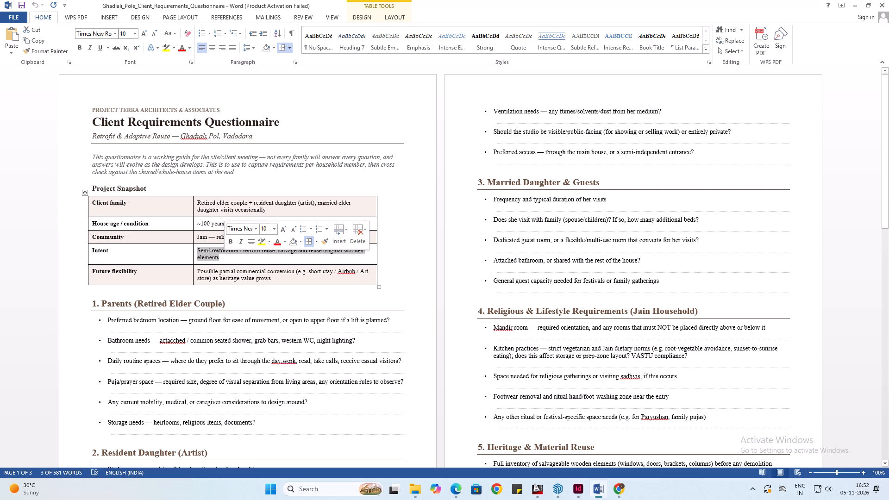
key(ctrl+c)
click(580, 489)
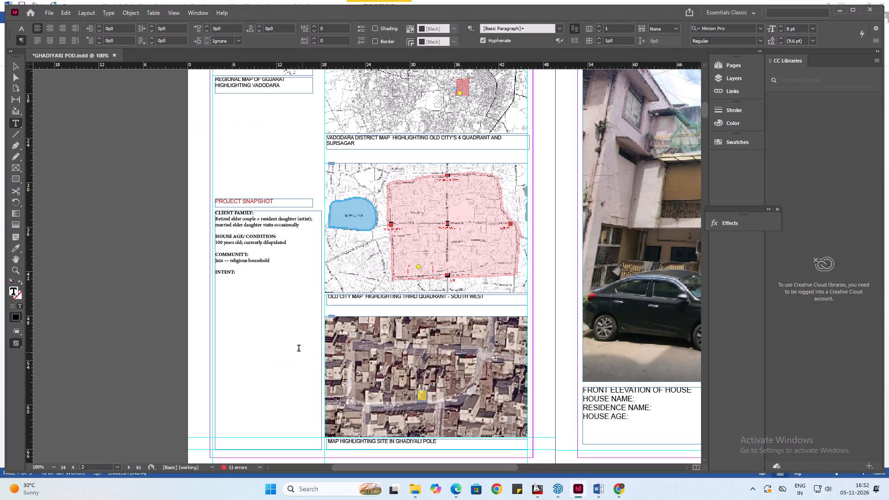
key(ctrl+v)
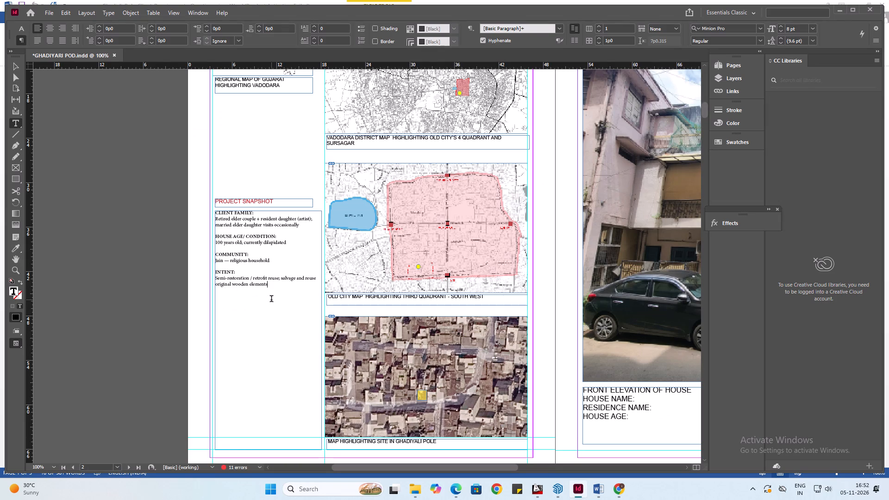
key(Return)
key(Return)
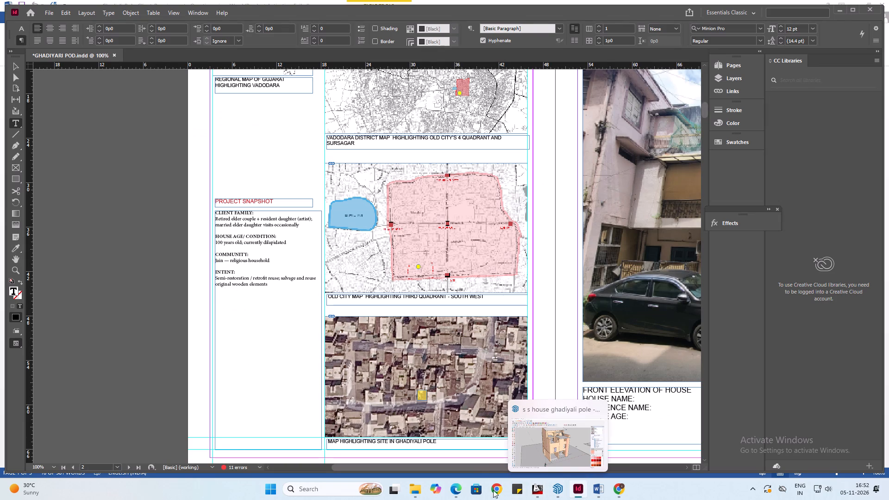
Check the last snapshot row in the Word questionnaire and add the label FUTURE FLEXIBILITY: below the intent description in InDesign.
click(446, 444)
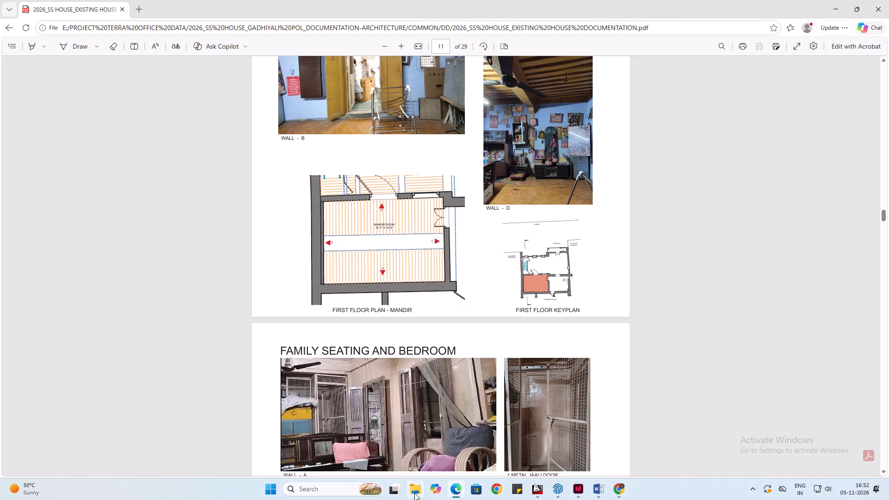
click(596, 492)
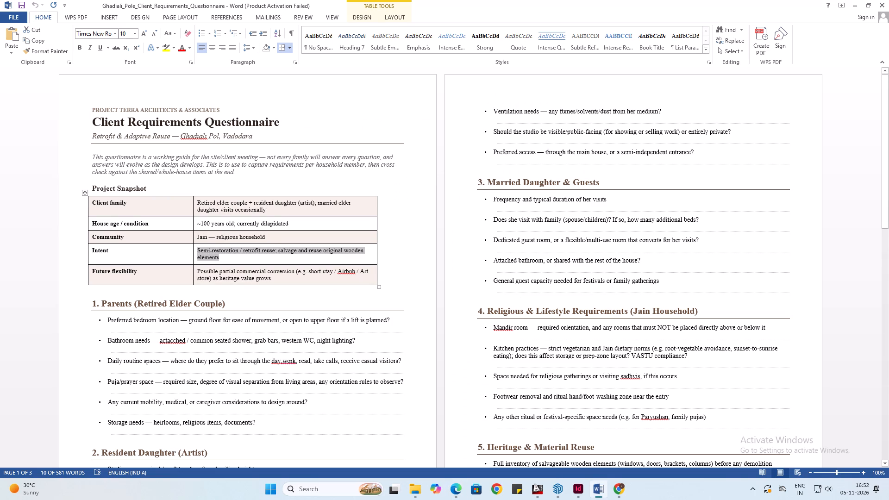
click(580, 491)
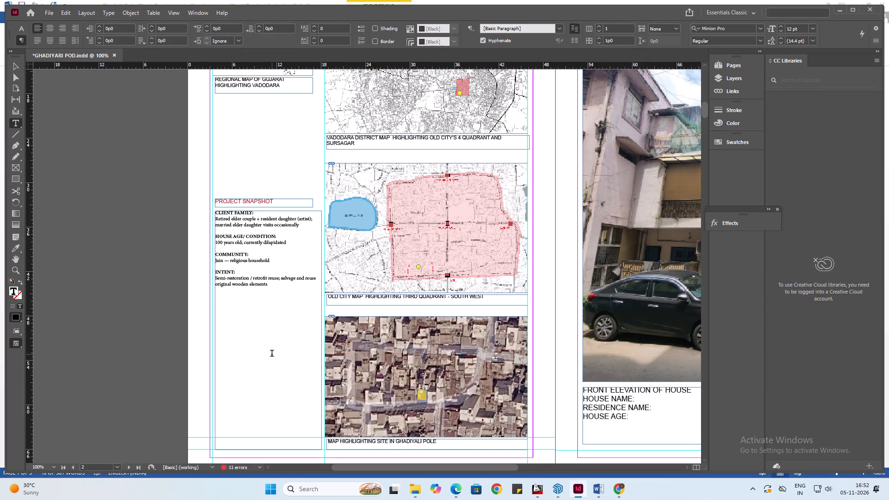
text(FUTURE FLEXIBILITY)
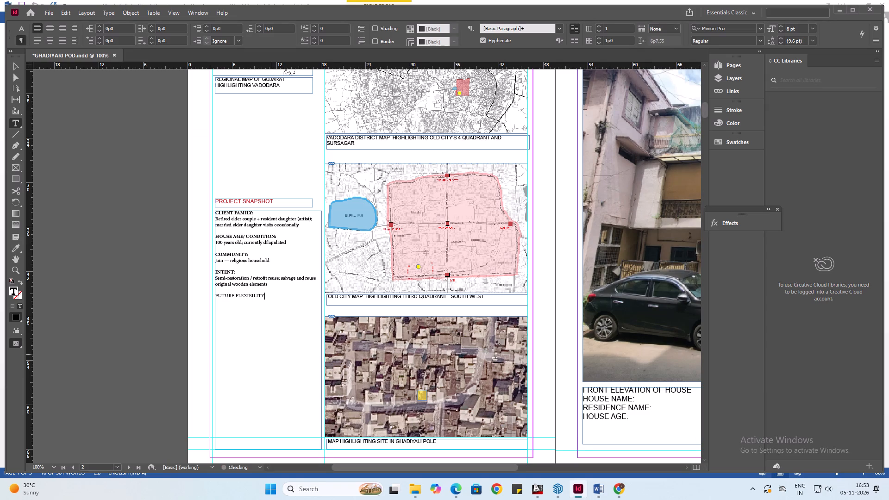
key(shift+colon)
Set the FUTURE FLEXIBILITY: label's font style to Bold and start a new line below it.
key(shift+Left)
key(shift+Left)
key(shift+Left)
key(shift+Left)
key(shift+Left)
key(shift+Left)
key(shift+Left)
key(shift+Left)
key(shift+Left)
key(shift+Left)
key(shift+Left)
key(shift+Left)
key(shift+Left)
key(shift+Left)
key(shift+Left)
key(shift+Left)
key(shift+Left)
key(shift+Left)
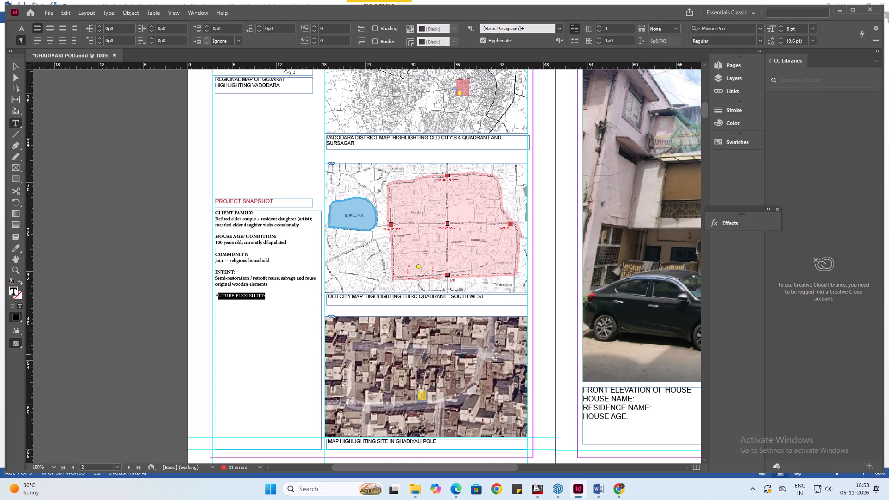
key(shift+Left)
click(759, 40)
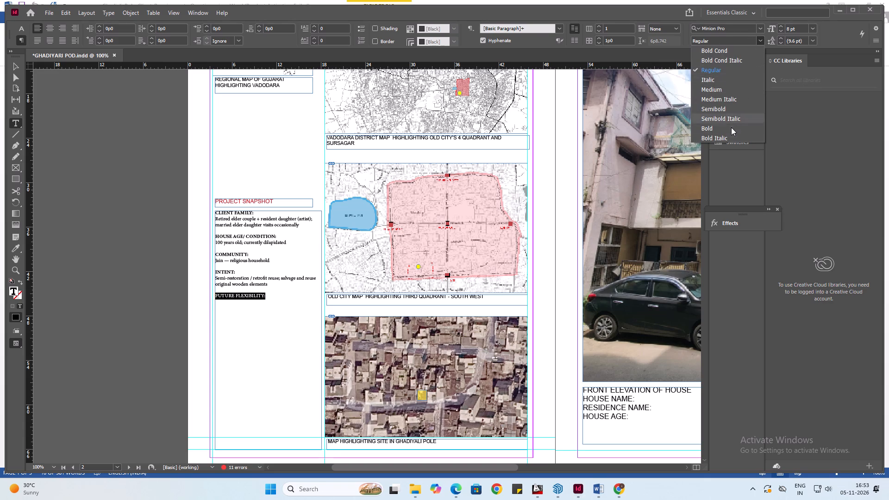
click(724, 127)
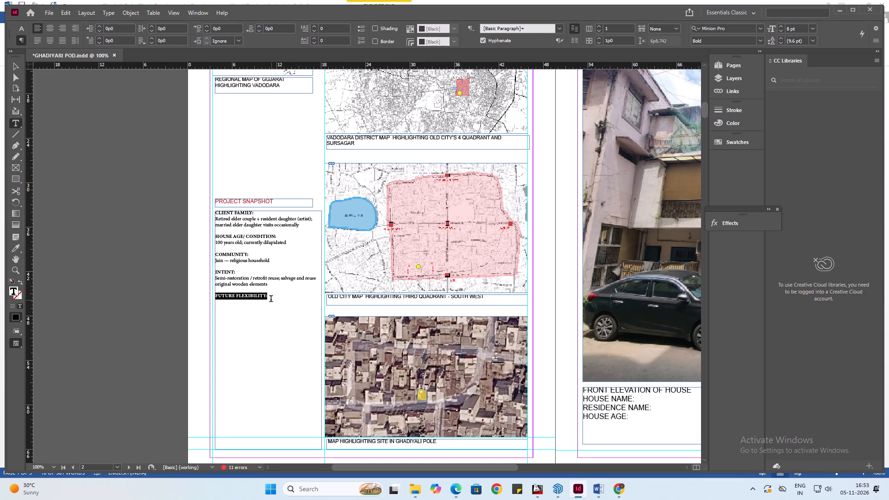
click(271, 300)
key(Return)
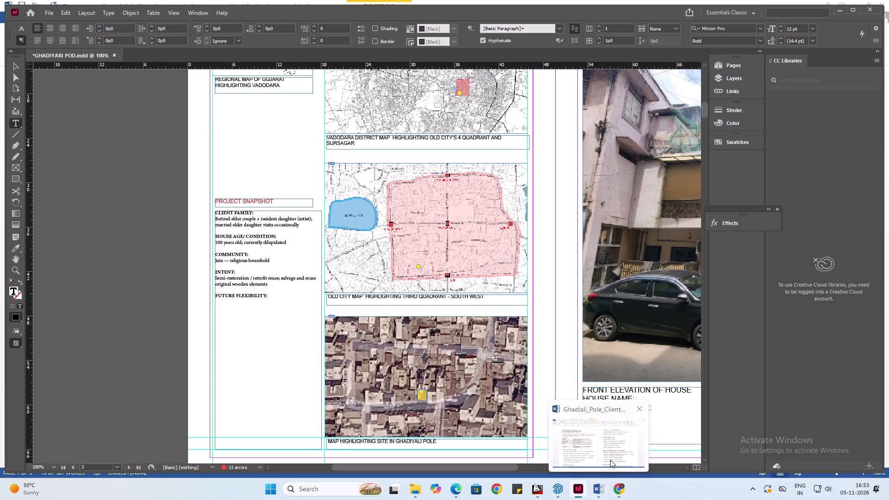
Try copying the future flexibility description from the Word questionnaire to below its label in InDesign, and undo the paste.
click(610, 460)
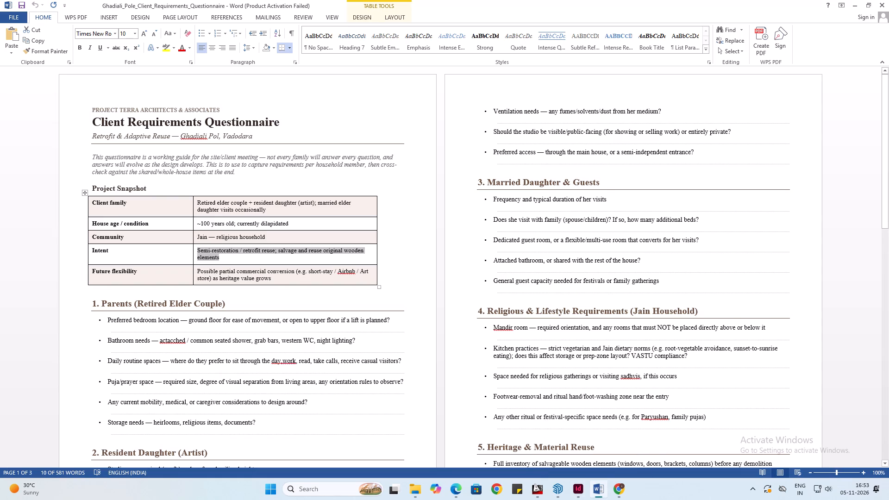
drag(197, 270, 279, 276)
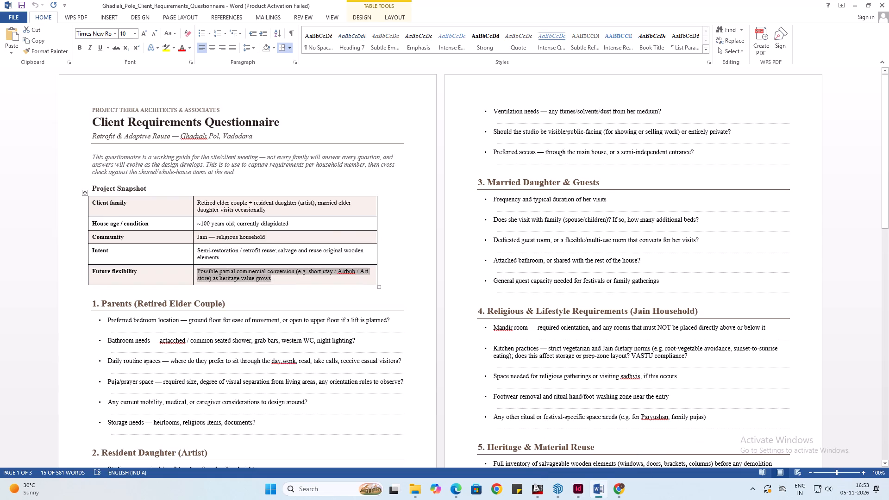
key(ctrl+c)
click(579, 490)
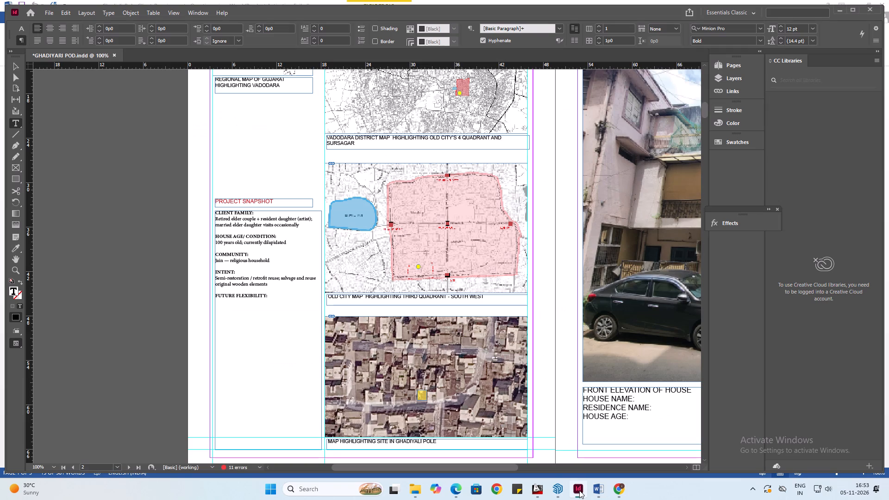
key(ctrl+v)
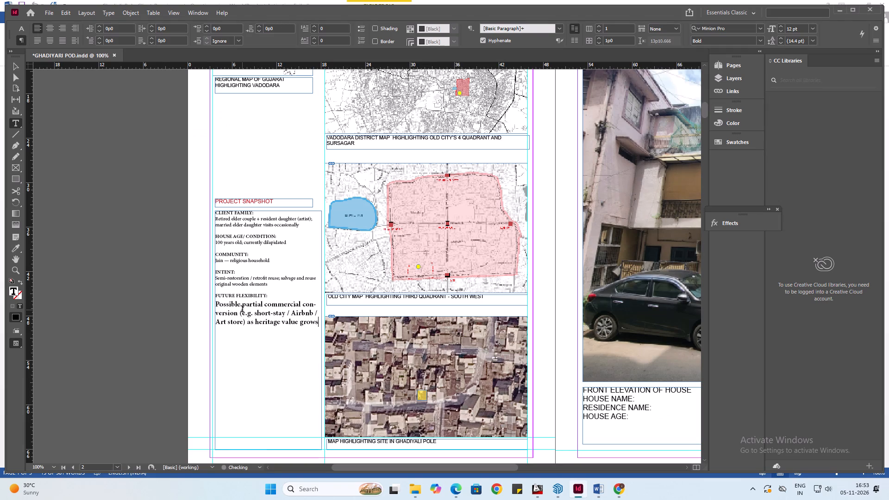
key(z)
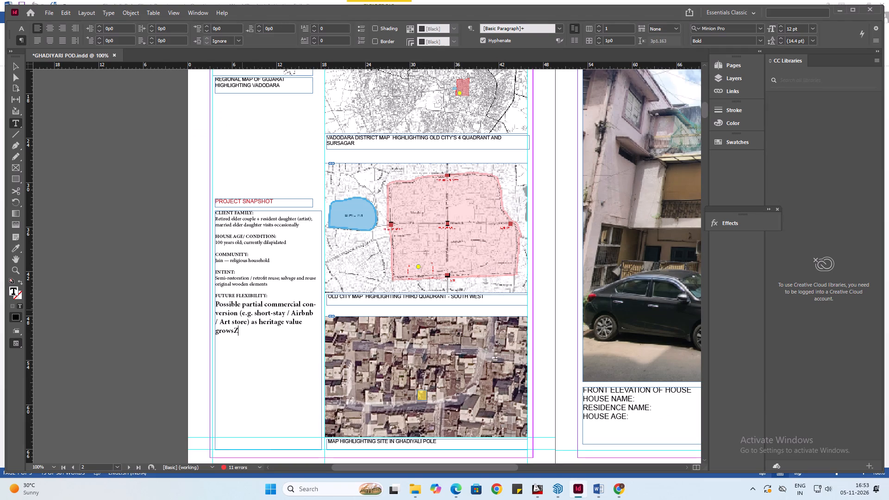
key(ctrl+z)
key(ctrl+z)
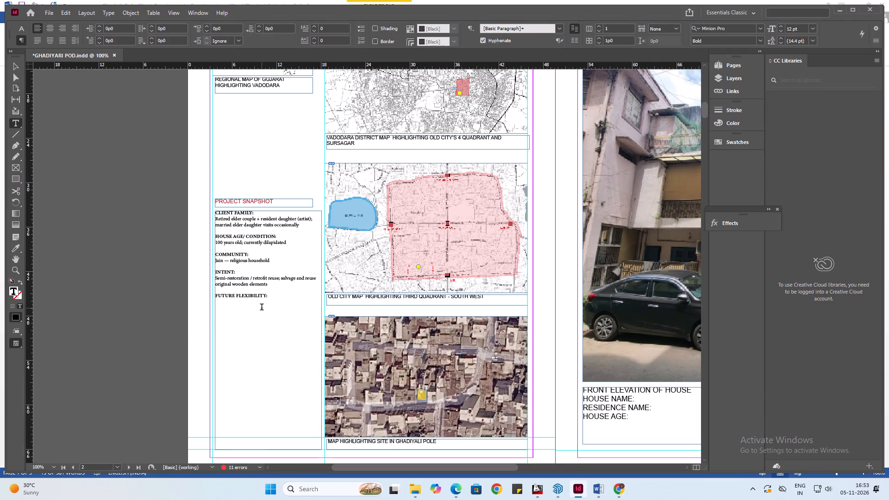
Copy "Possible partial commercial conversion (e.g. short-stay / Airbnb / Art store) as heritage value grows" from the Word questionnaire to below FUTURE FLEXIBILITY: in InDesign.
click(601, 488)
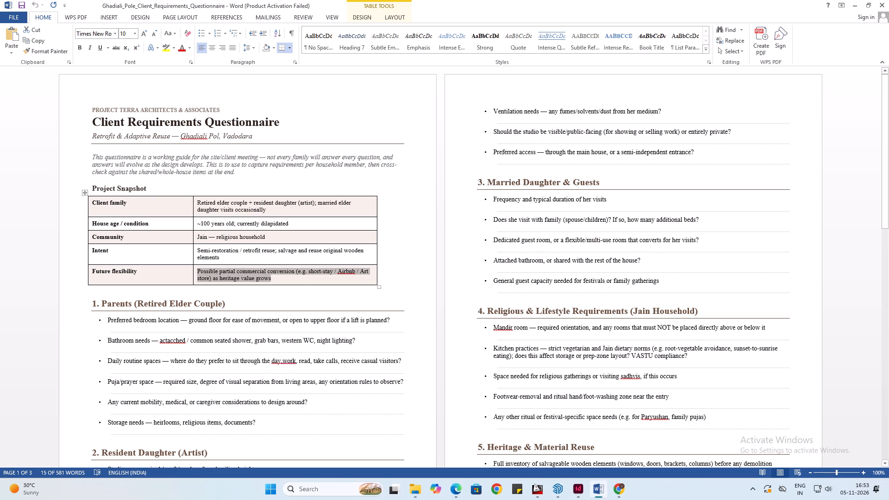
click(244, 275)
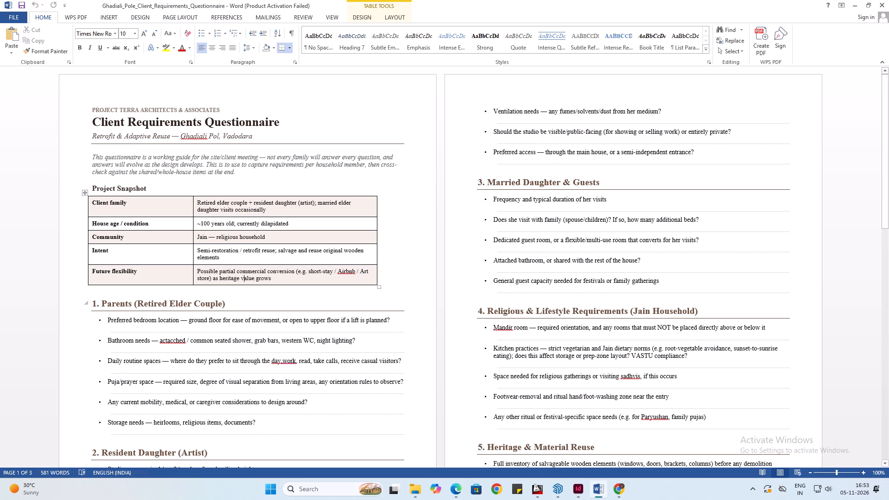
click(197, 272)
click(224, 274)
drag(272, 279, 195, 266)
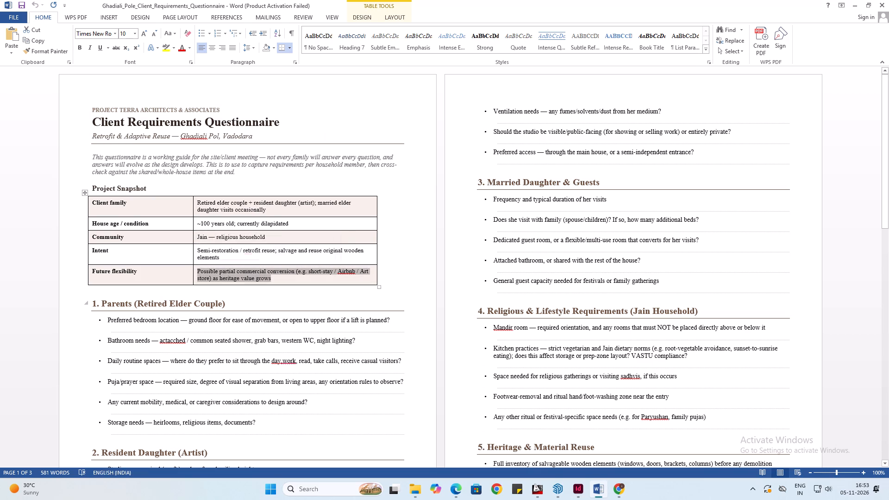
key(ctrl+c)
click(576, 497)
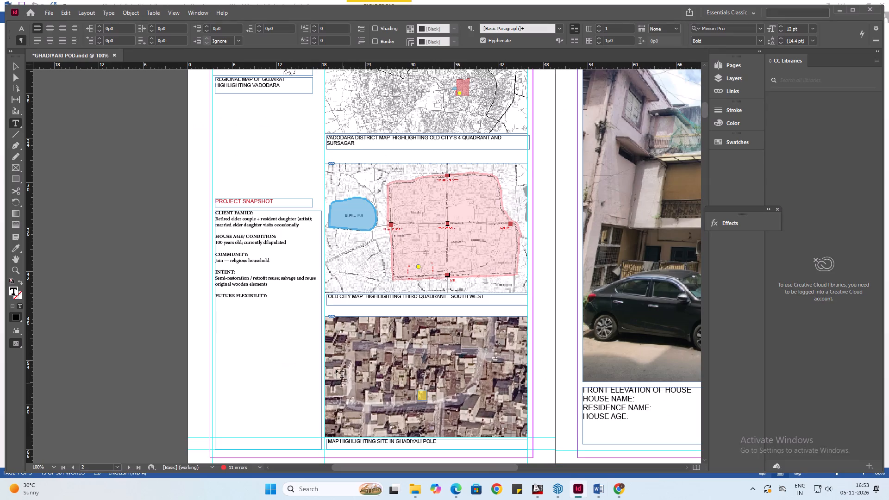
key(ctrl+v)
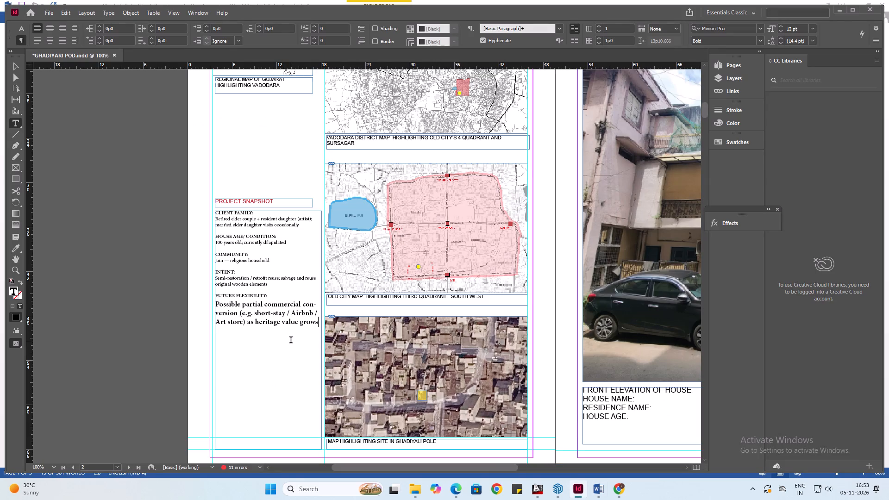
Set the font size of the whole description below FUTURE FLEXIBILITY: to 8 pt.
key(shift+Left)
key(shift+Left)
key(shift+Left)
key(shift+Left)
key(shift+Left)
key(shift+Left)
key(shift+Left)
key(shift+Left)
key(shift+Left)
key(shift+Left)
key(shift+Left)
key(shift+Left)
key(shift+Left)
key(shift+Left)
key(shift+Left)
key(shift+Left)
key(shift+Left)
key(shift+Left)
key(shift+Left)
key(shift+Left)
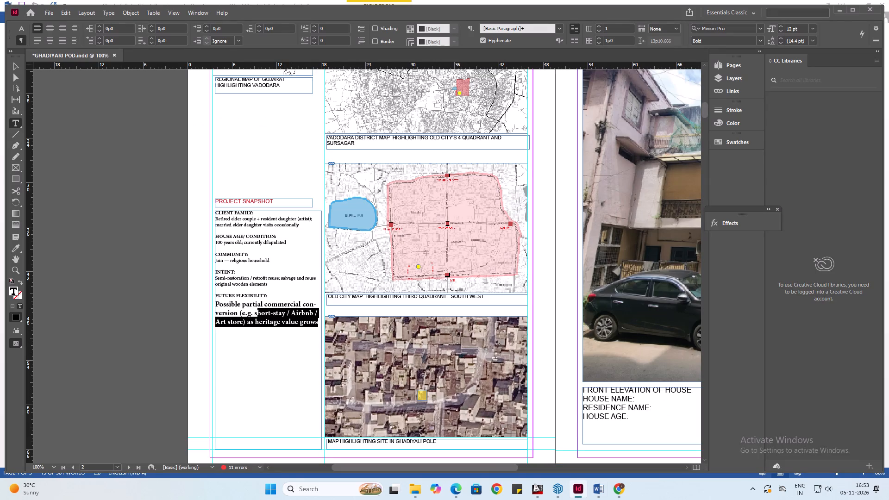
key(shift+Left)
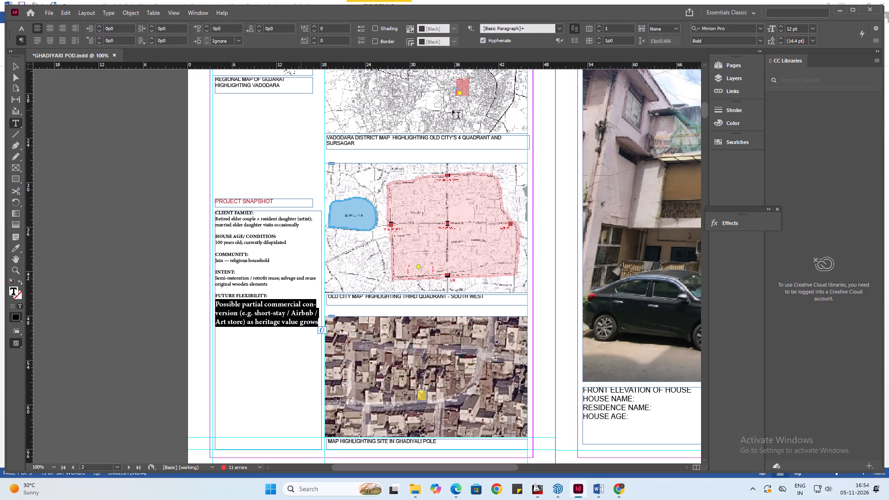
click(781, 25)
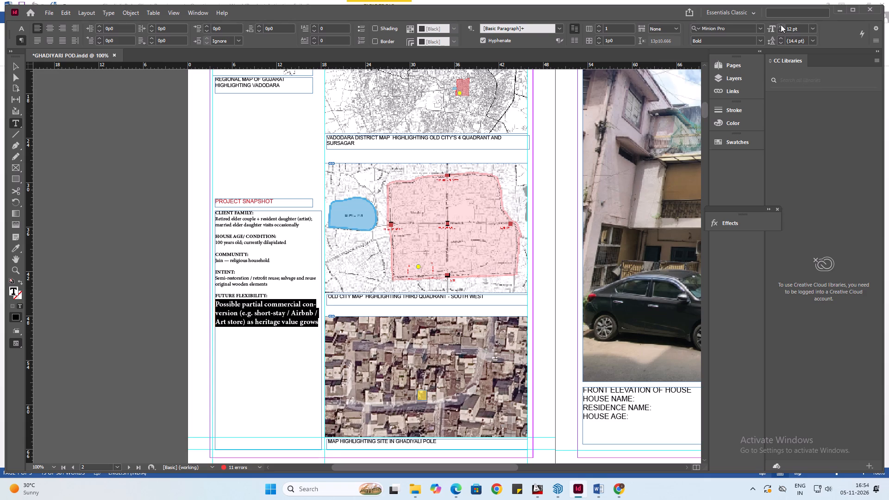
click(781, 25)
click(781, 25)
triple_click(780, 31)
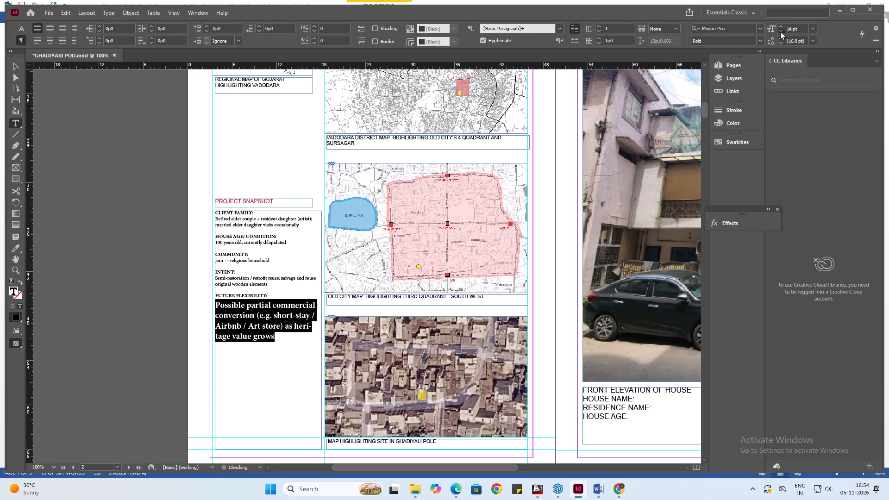
double_click(780, 31)
click(780, 31)
click(780, 31)
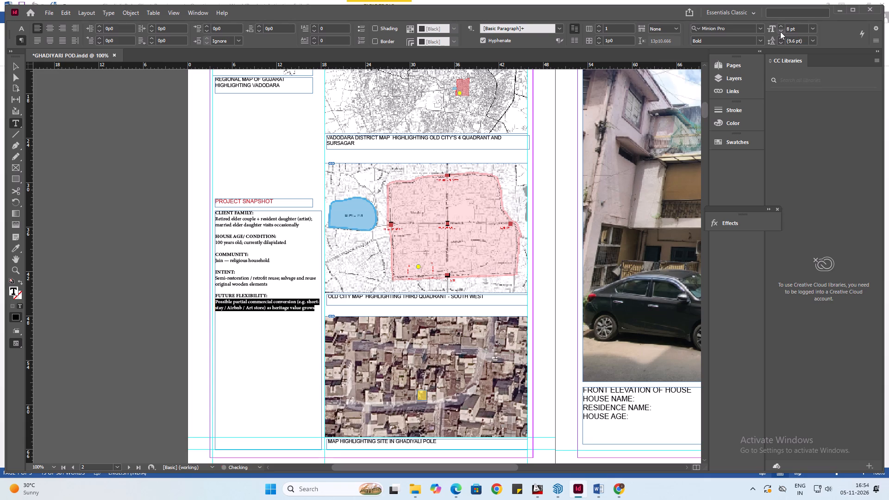
click(146, 281)
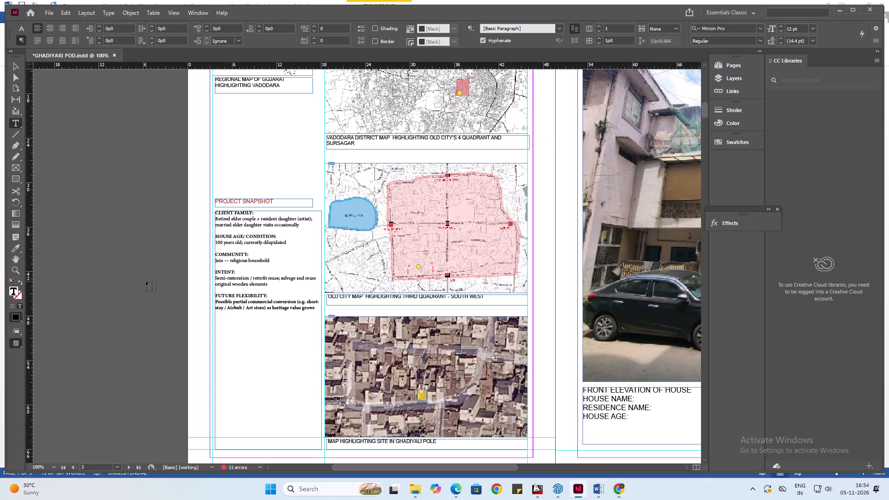
key(v)
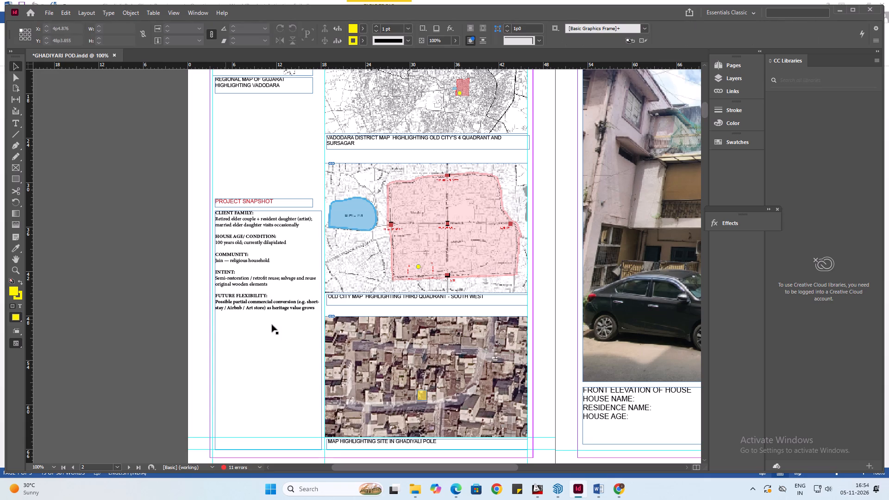
Set the font style of the whole description below FUTURE FLEXIBILITY: to Regular.
double_click(308, 308)
click(315, 309)
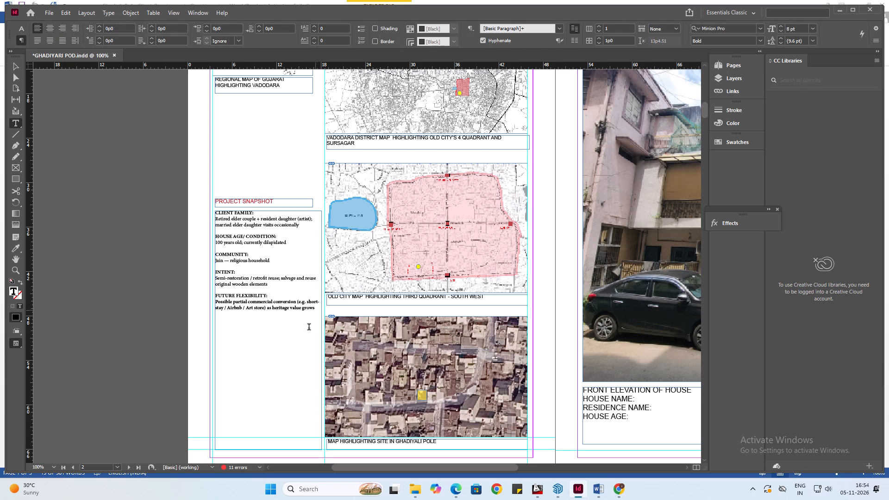
key(shift+Left)
key(shift+Left)
key(shift+Left)
key(shift+Left)
key(shift+Left)
key(shift+Left)
key(shift+Left)
key(shift+Left)
key(shift+Left)
key(shift+Left)
key(shift+Left)
key(shift+Left)
key(shift+Left)
key(shift+Left)
key(shift+Left)
key(shift+Left)
key(shift+Left)
key(shift+Left)
key(shift+Left)
key(shift+Left)
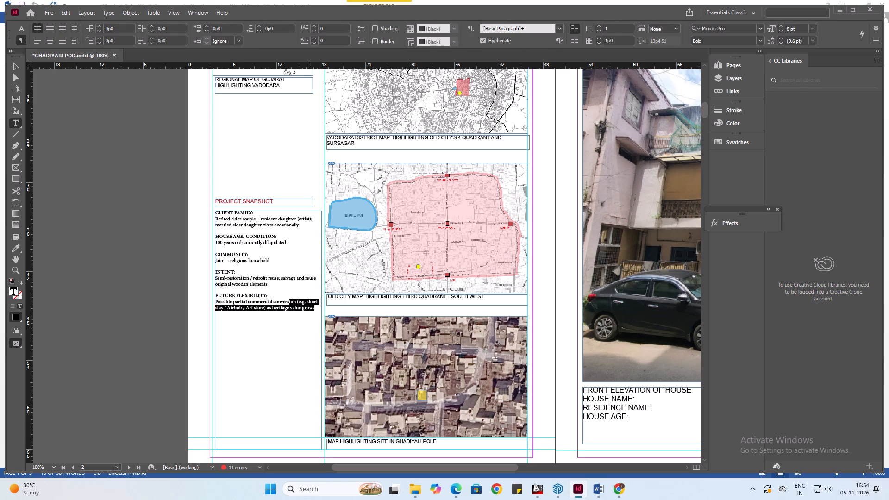
key(shift+Left)
key(shift+Left)
key(shift+Left)
key(shift+Left)
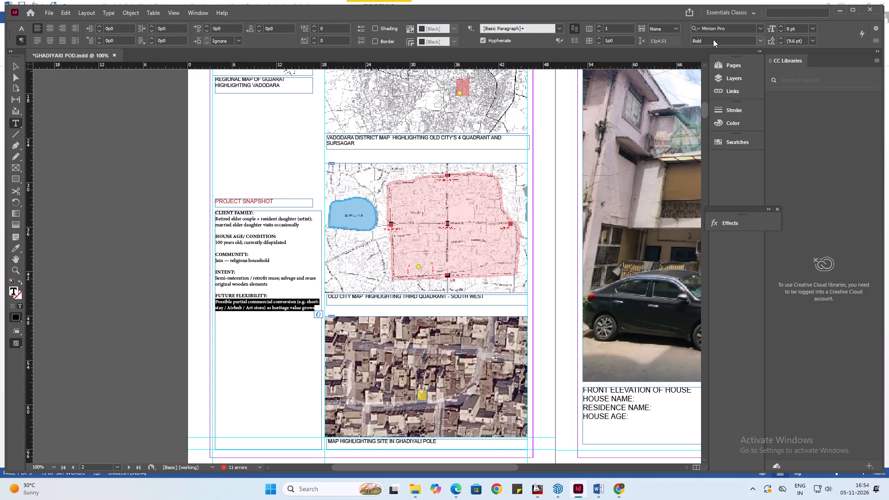
click(761, 40)
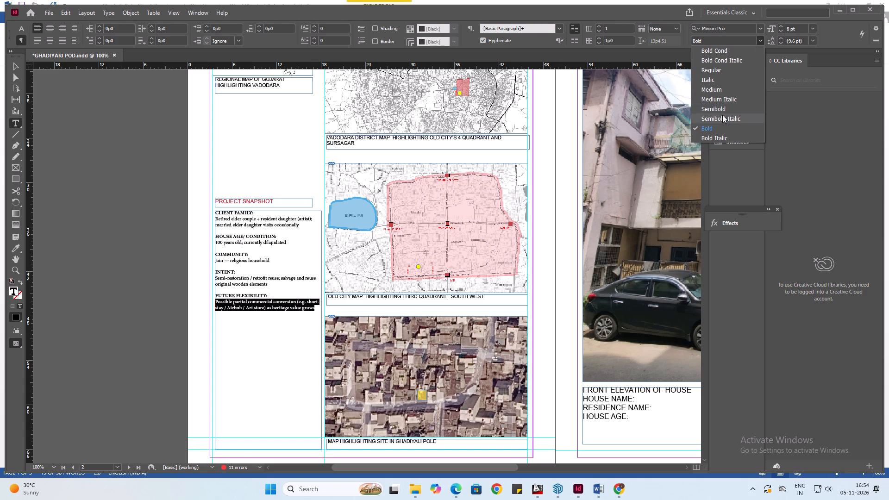
scroll(722, 115, up, 3)
click(727, 69)
click(136, 323)
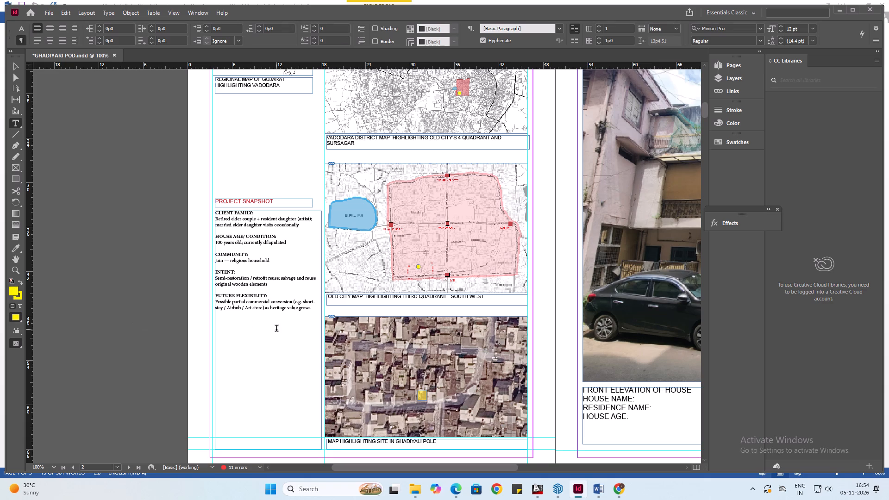
key(v)
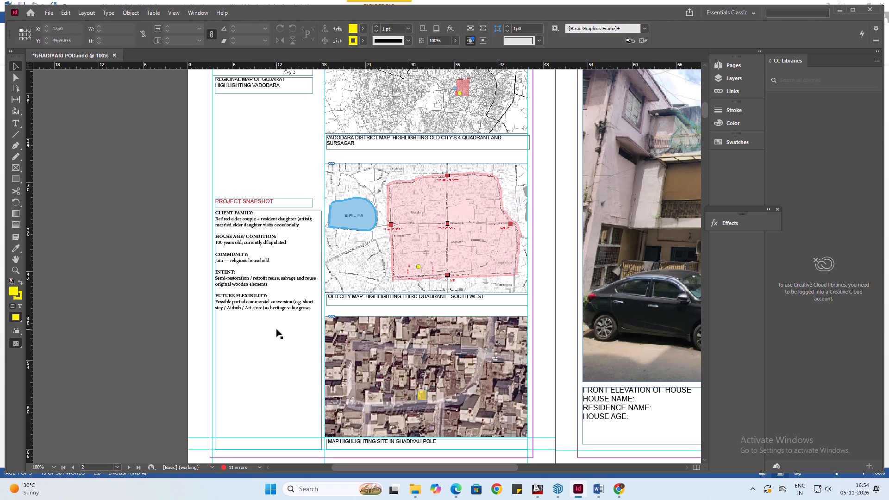
click(136, 320)
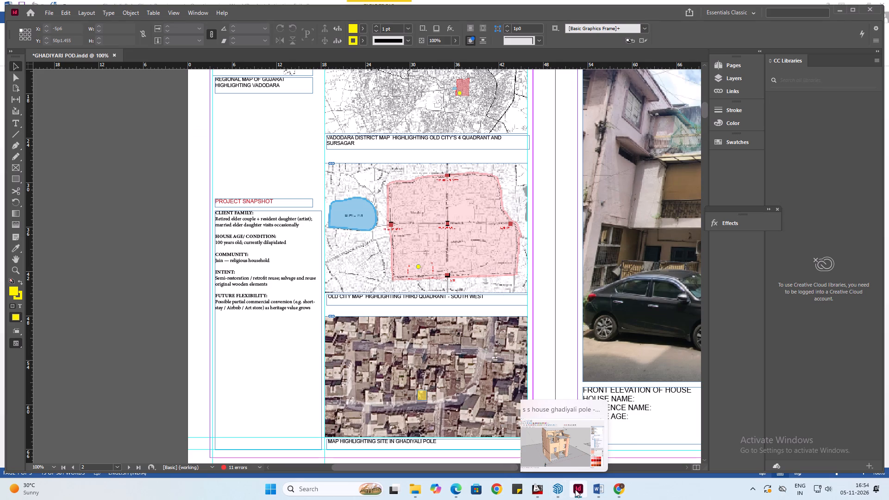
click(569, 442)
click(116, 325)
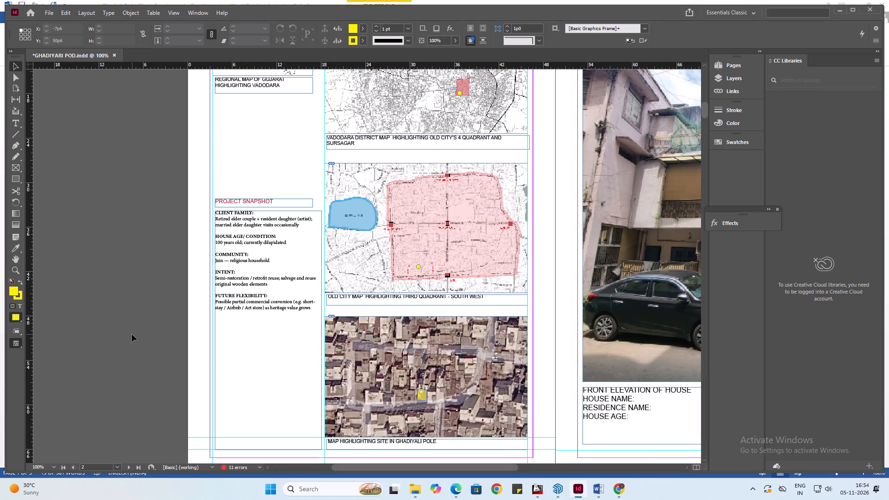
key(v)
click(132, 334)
Shorten the Project Snapshot description frame from its bottom edge to about 13p10.8 high, ending just below the last text line.
click(226, 305)
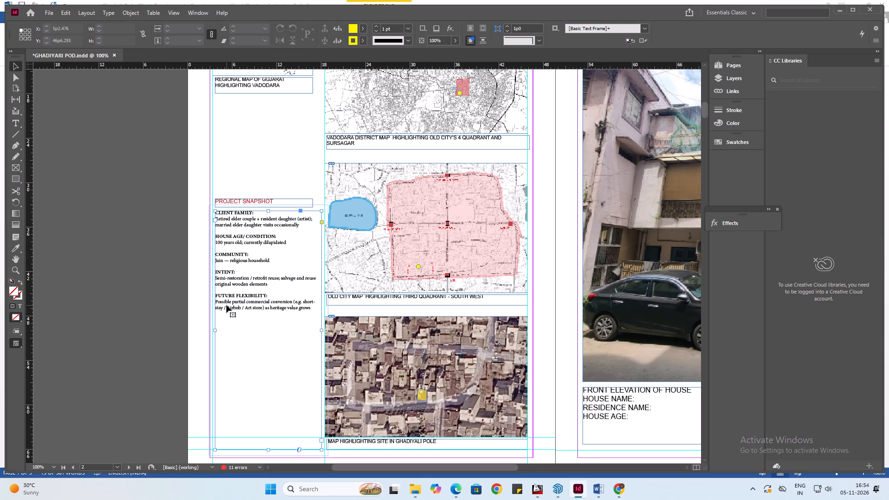
drag(270, 450, 274, 382)
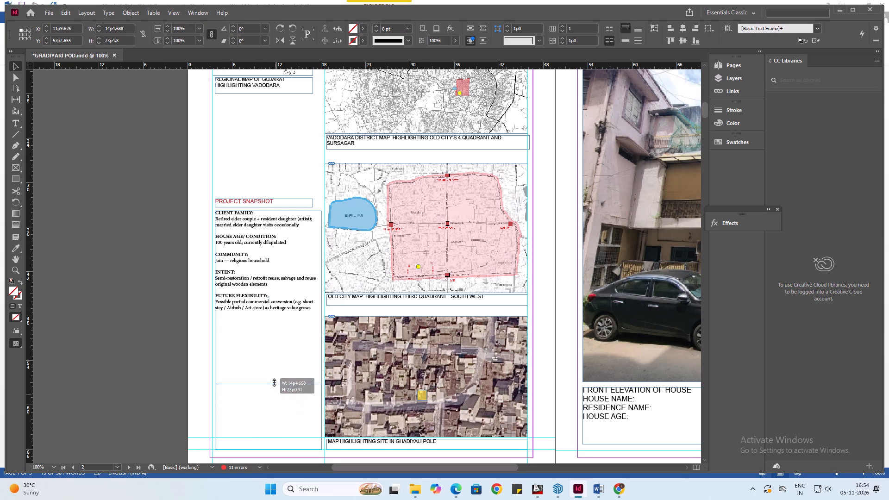
drag(274, 382, 269, 314)
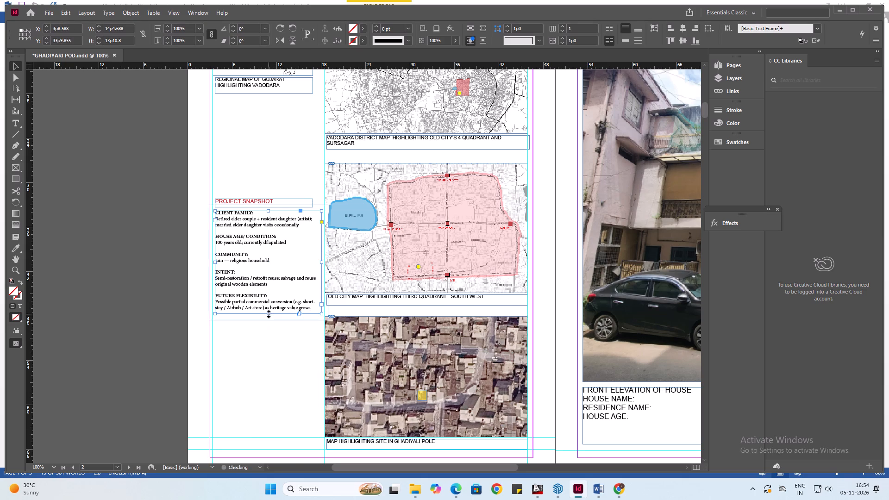
click(144, 333)
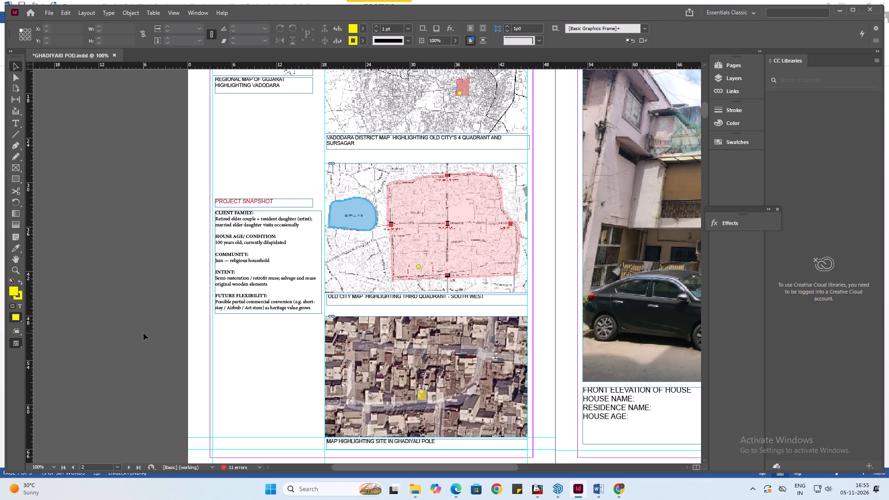
click(144, 333)
Draw a horizontal line about 8p11.5 long in the empty space above the PROJECT SNAPSHOT heading, starting at the column's left guide.
scroll(220, 247, up, 3)
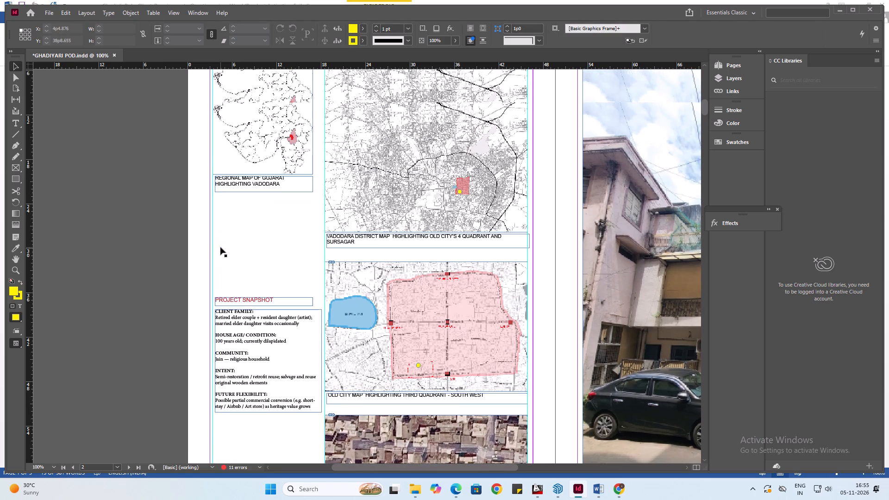
click(246, 246)
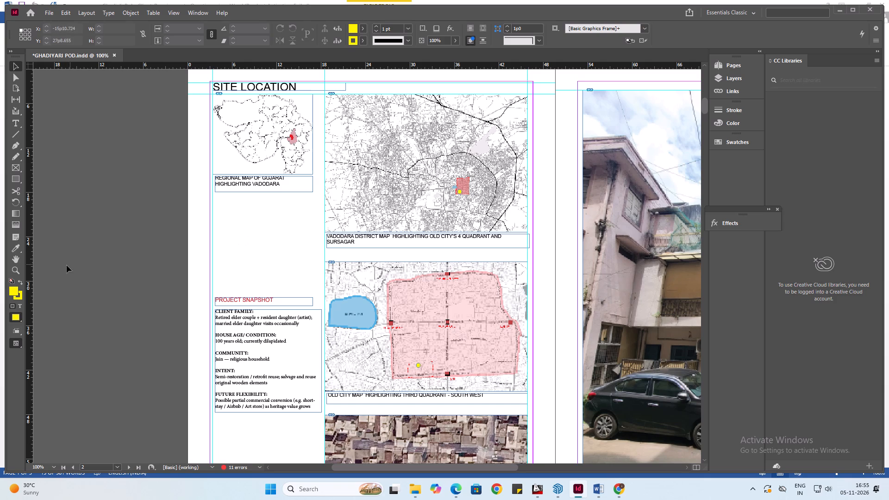
right_click(18, 178)
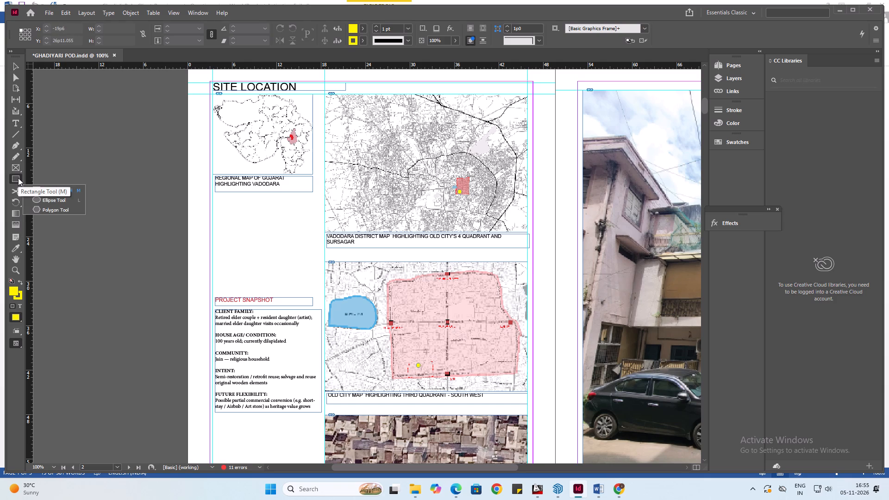
click(18, 178)
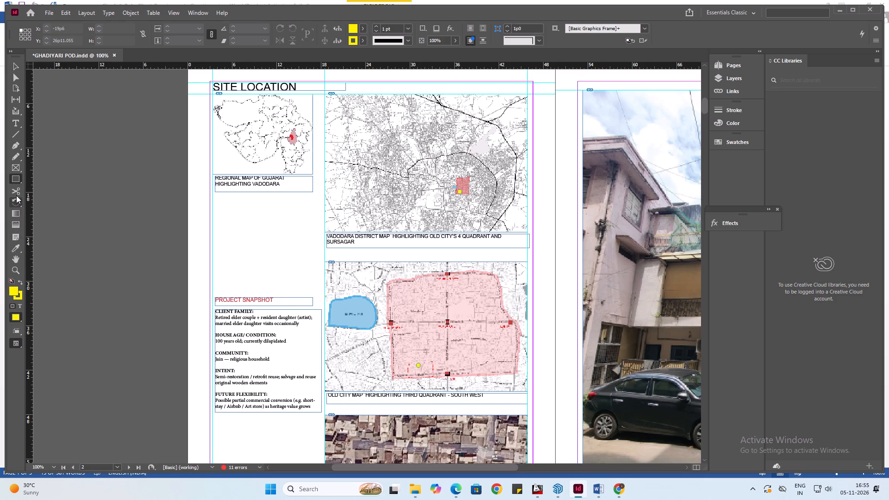
click(17, 133)
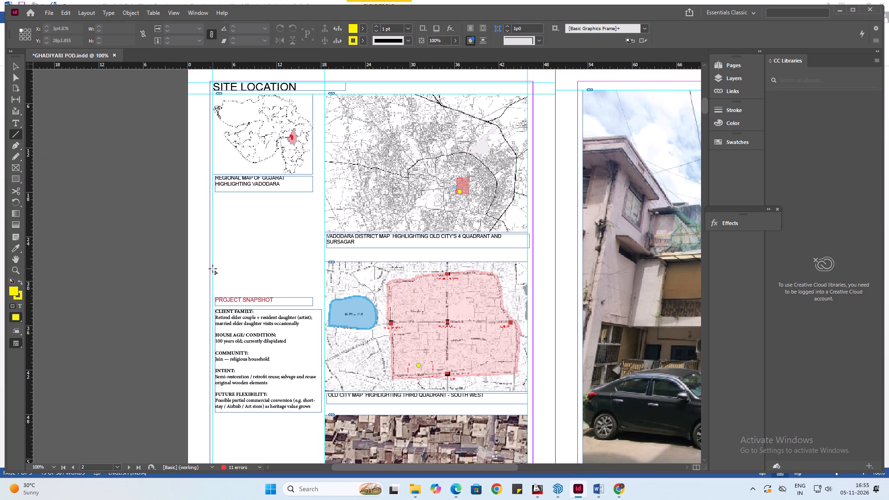
drag(213, 269, 294, 275)
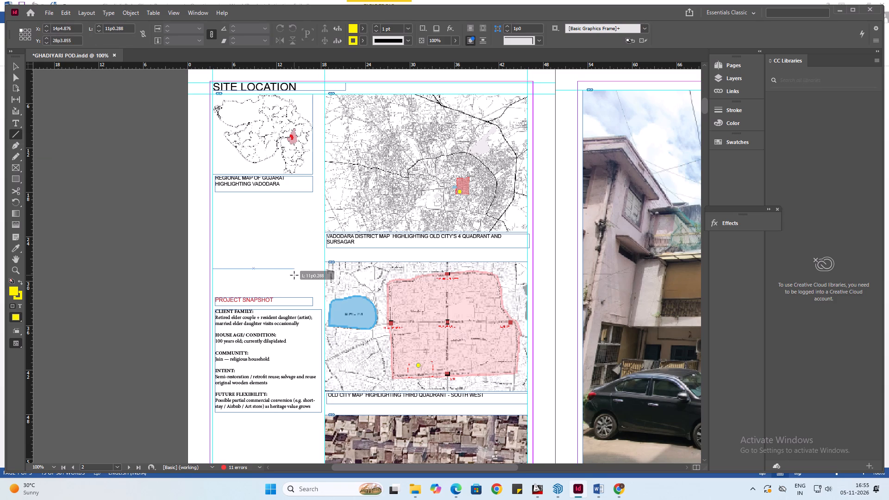
drag(294, 275, 282, 275)
drag(282, 275, 278, 275)
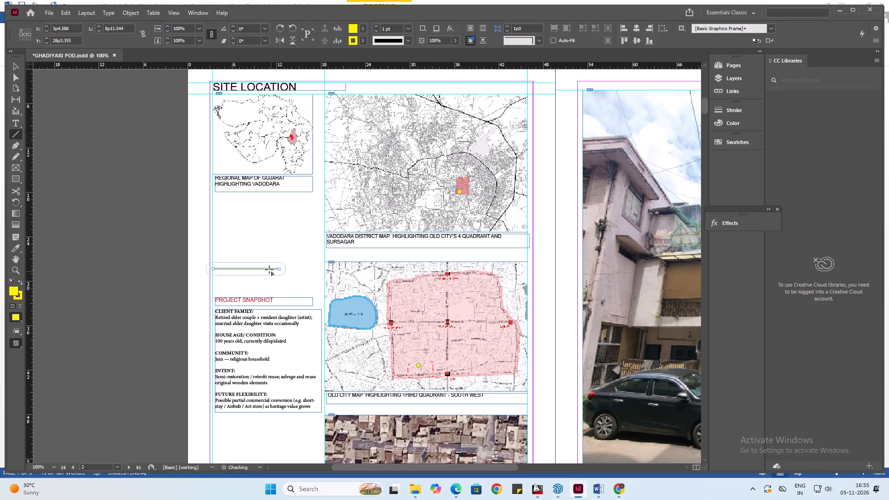
key(v)
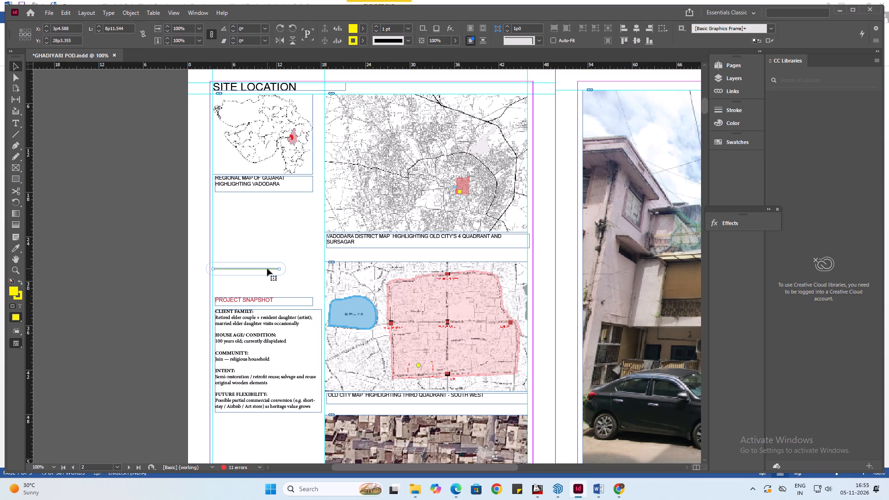
Move the line straight down to just below the PROJECT SNAPSHOT heading, at about Y 33p2.9, and nudge it right to X 3p6.588.
drag(267, 269, 267, 304)
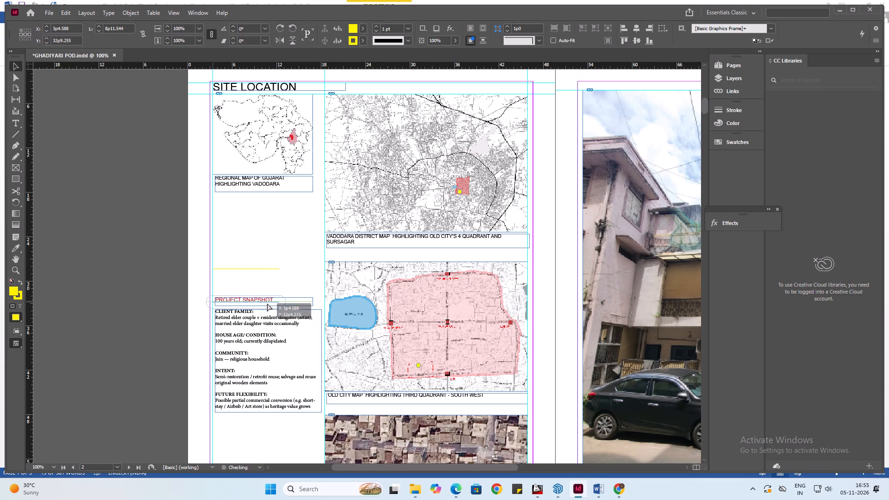
drag(267, 304, 267, 306)
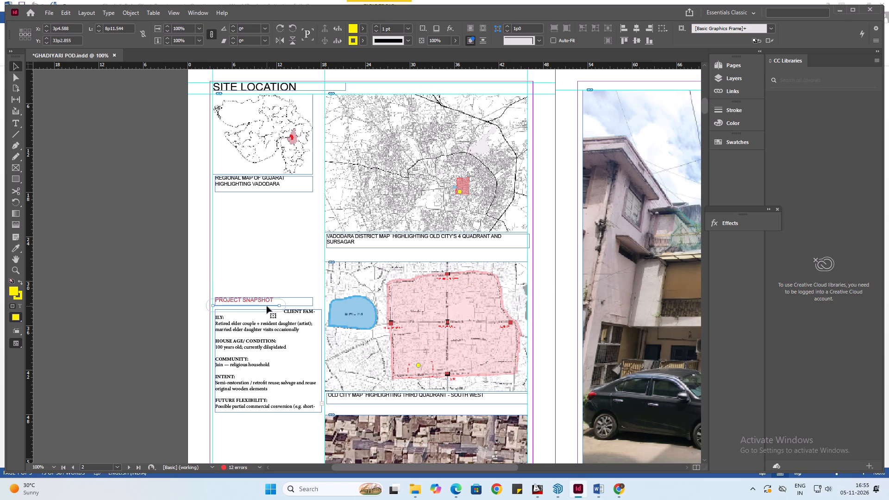
key(Right)
key(Right)
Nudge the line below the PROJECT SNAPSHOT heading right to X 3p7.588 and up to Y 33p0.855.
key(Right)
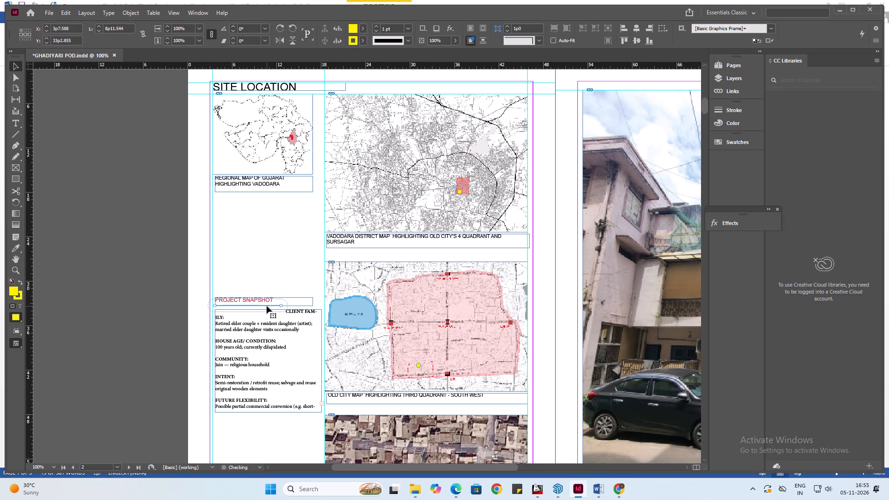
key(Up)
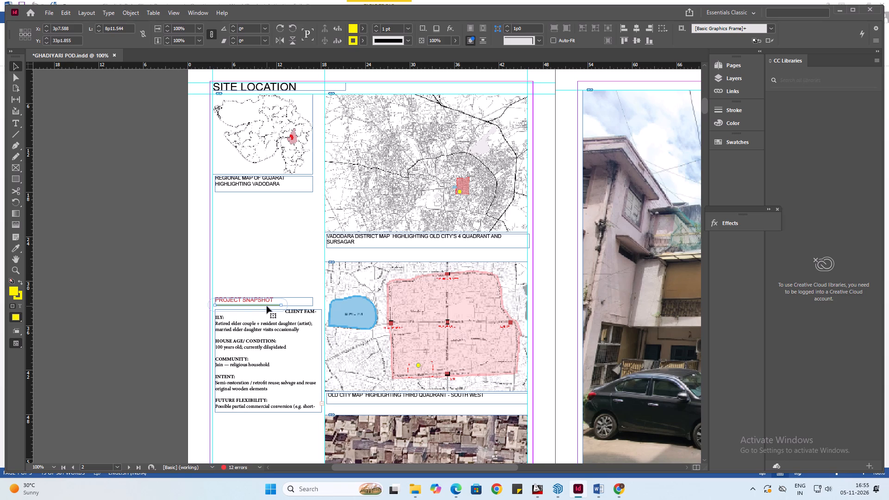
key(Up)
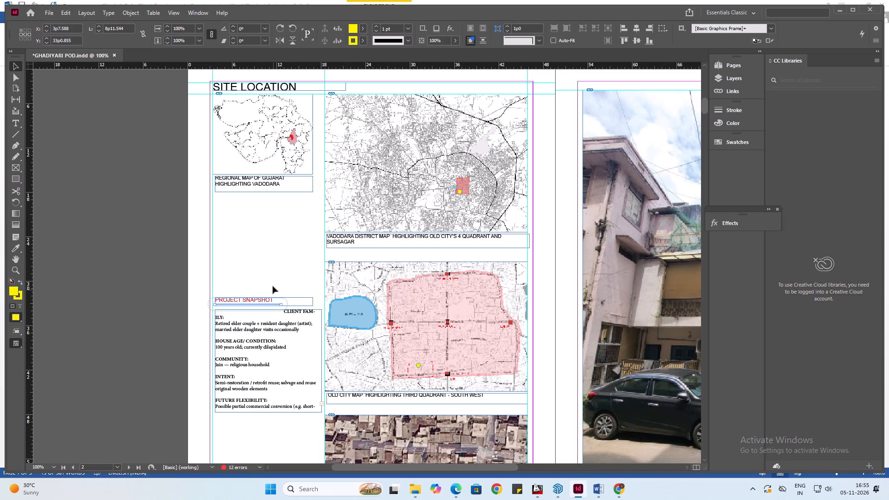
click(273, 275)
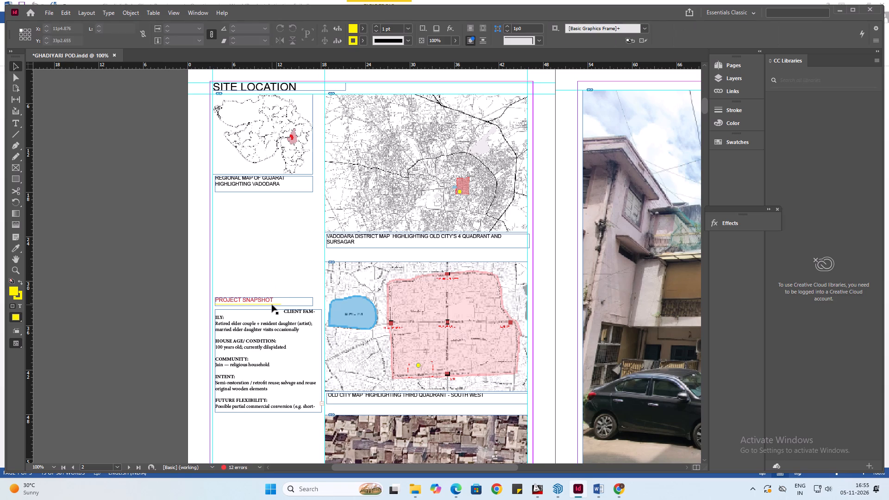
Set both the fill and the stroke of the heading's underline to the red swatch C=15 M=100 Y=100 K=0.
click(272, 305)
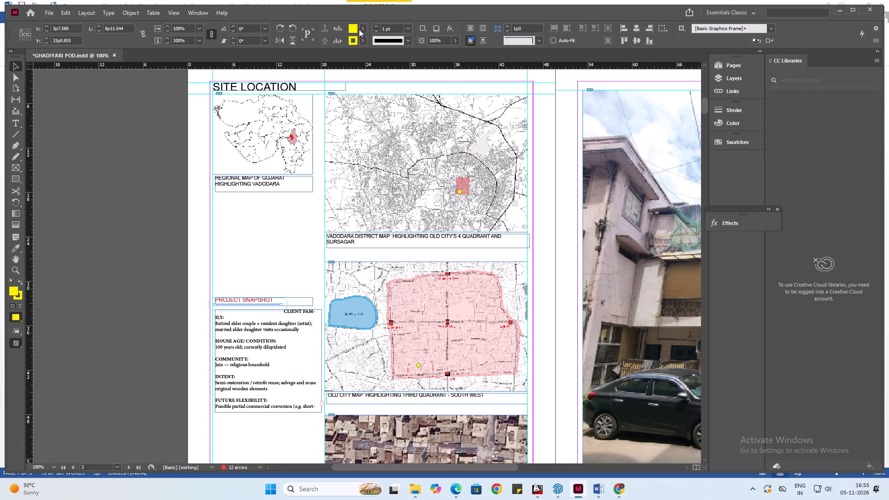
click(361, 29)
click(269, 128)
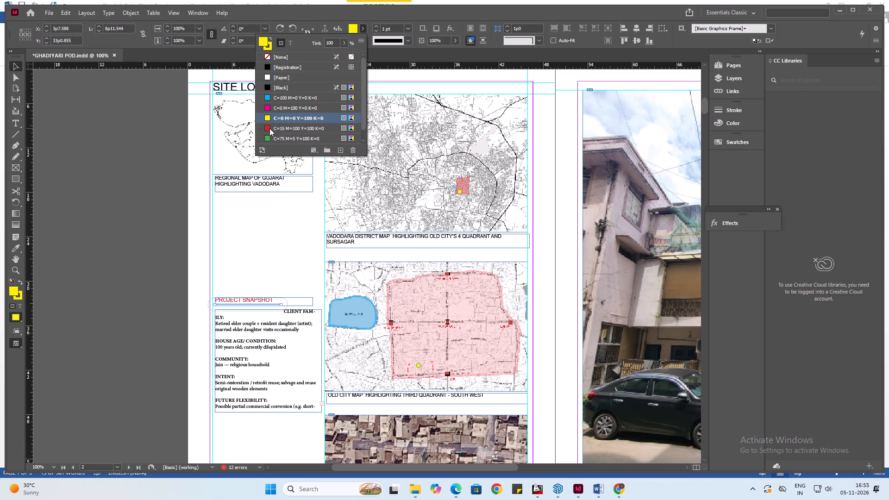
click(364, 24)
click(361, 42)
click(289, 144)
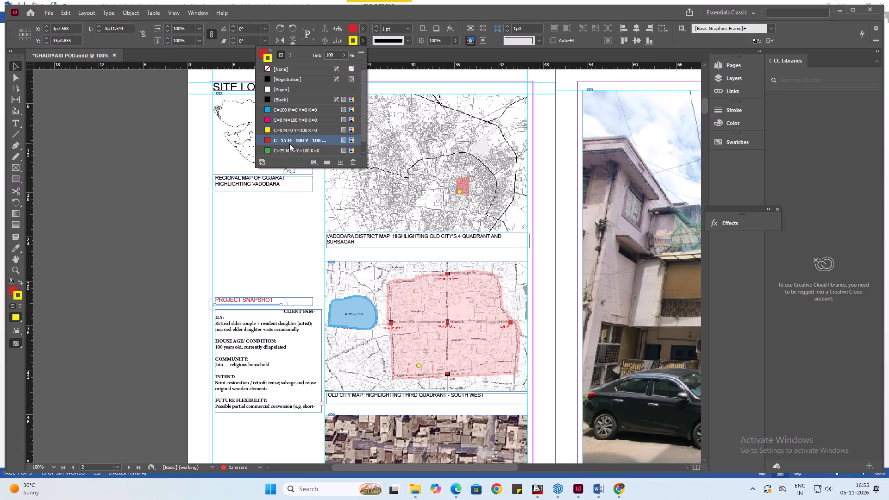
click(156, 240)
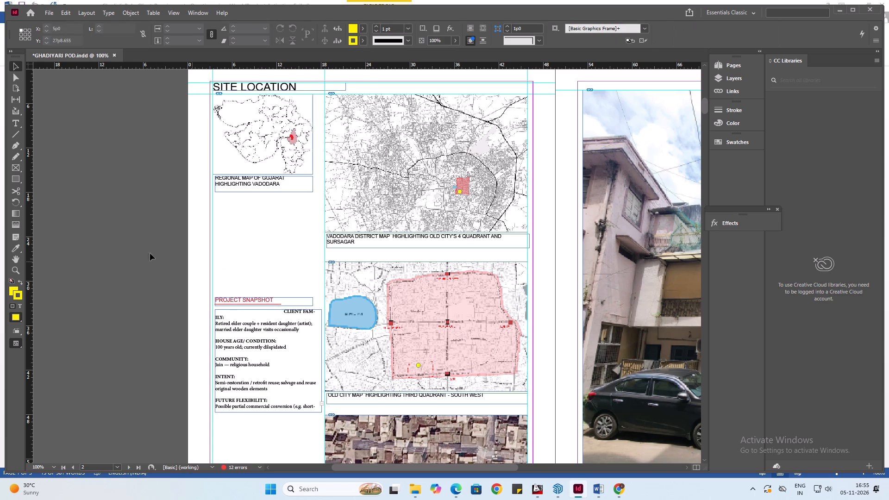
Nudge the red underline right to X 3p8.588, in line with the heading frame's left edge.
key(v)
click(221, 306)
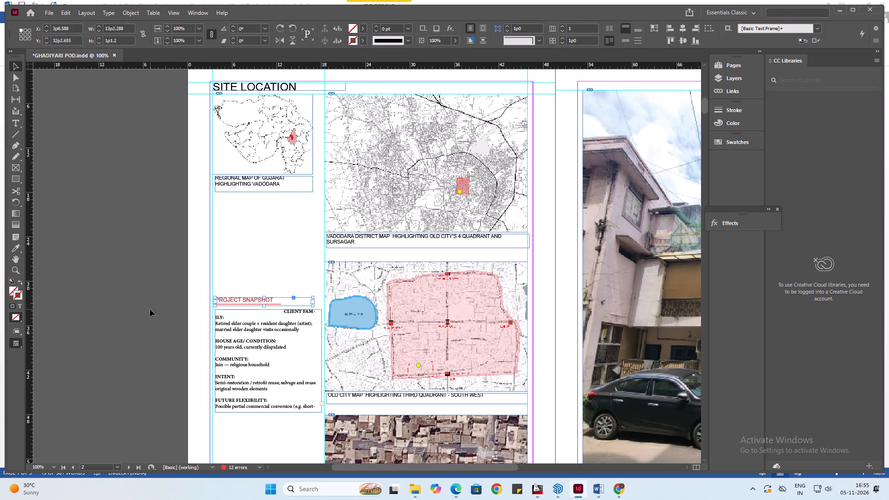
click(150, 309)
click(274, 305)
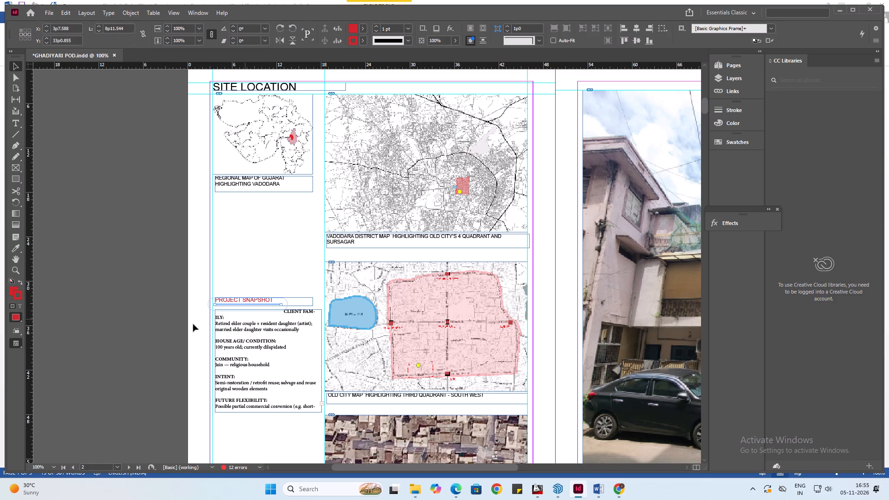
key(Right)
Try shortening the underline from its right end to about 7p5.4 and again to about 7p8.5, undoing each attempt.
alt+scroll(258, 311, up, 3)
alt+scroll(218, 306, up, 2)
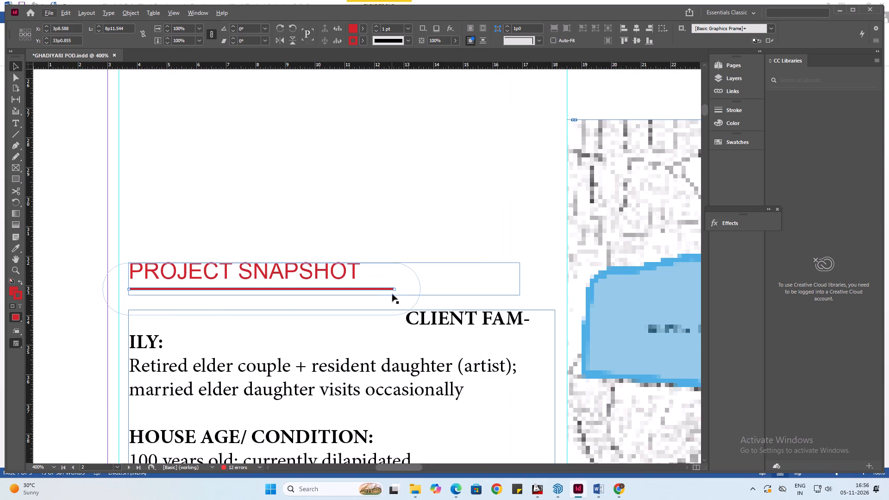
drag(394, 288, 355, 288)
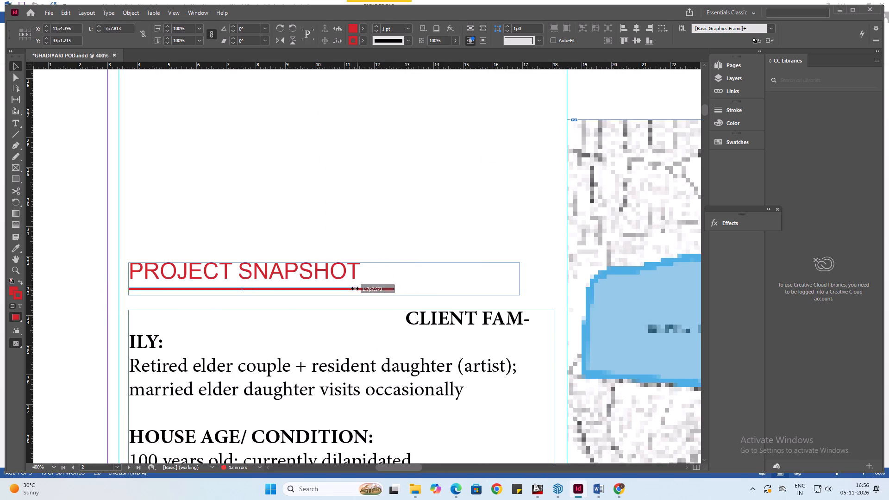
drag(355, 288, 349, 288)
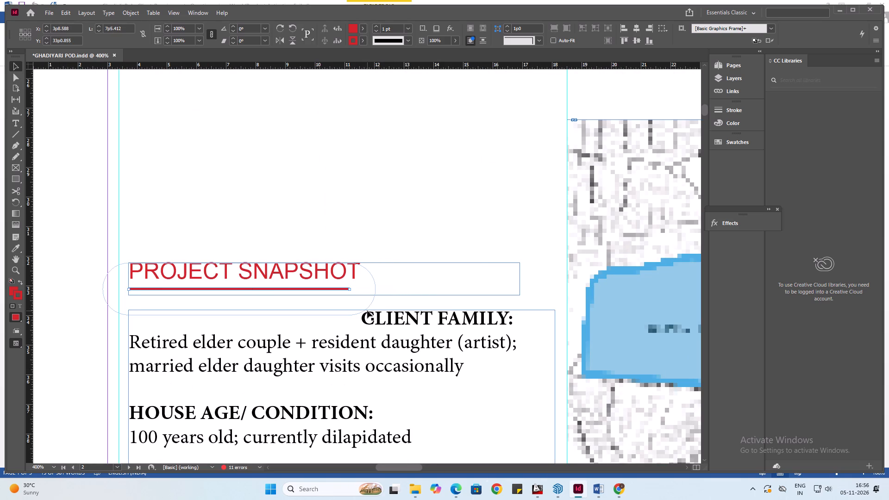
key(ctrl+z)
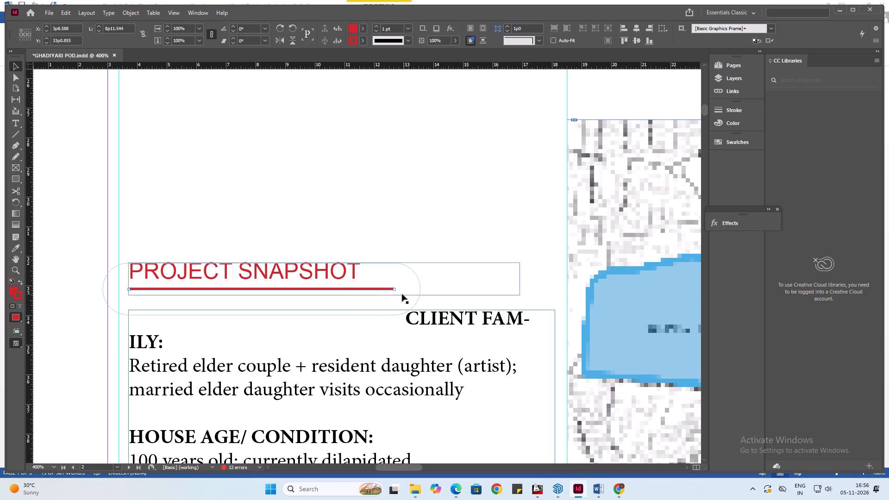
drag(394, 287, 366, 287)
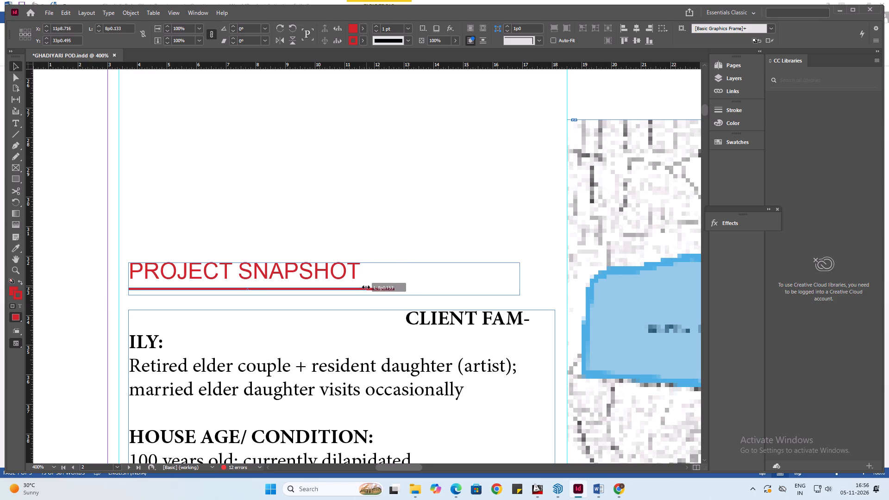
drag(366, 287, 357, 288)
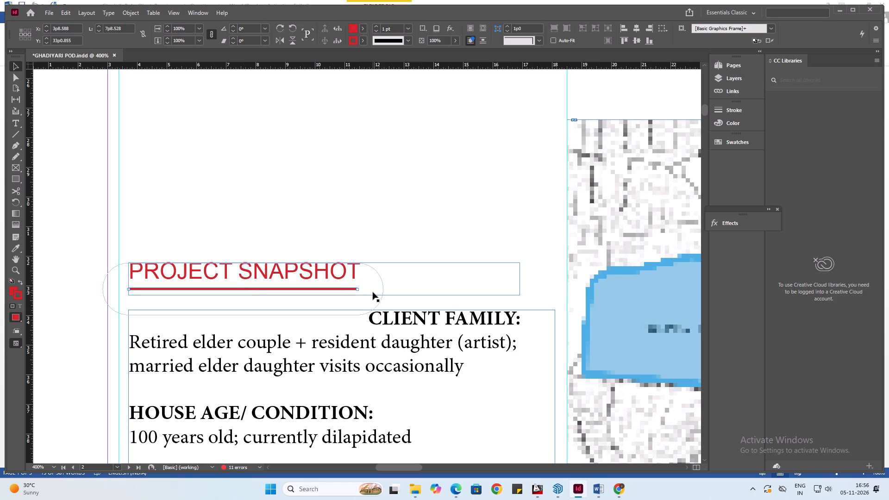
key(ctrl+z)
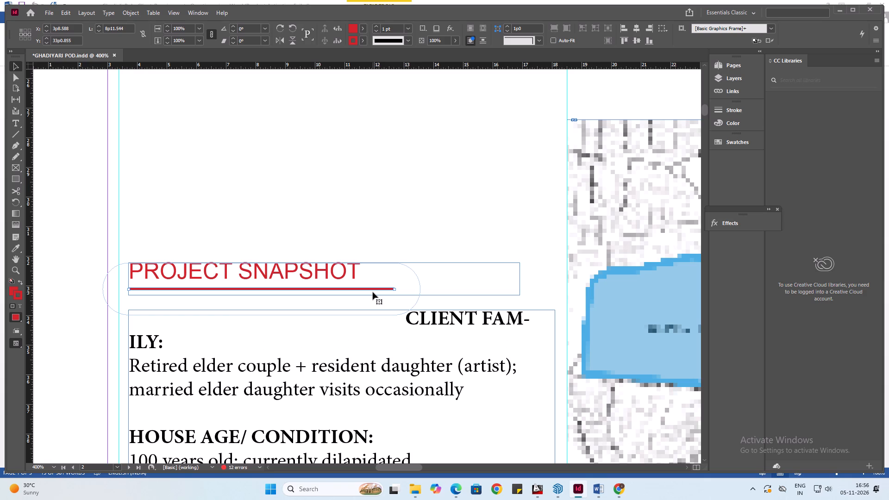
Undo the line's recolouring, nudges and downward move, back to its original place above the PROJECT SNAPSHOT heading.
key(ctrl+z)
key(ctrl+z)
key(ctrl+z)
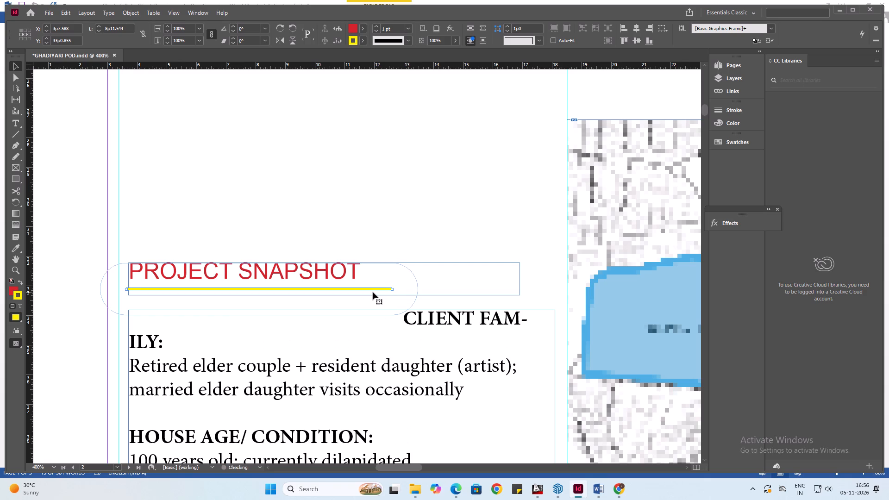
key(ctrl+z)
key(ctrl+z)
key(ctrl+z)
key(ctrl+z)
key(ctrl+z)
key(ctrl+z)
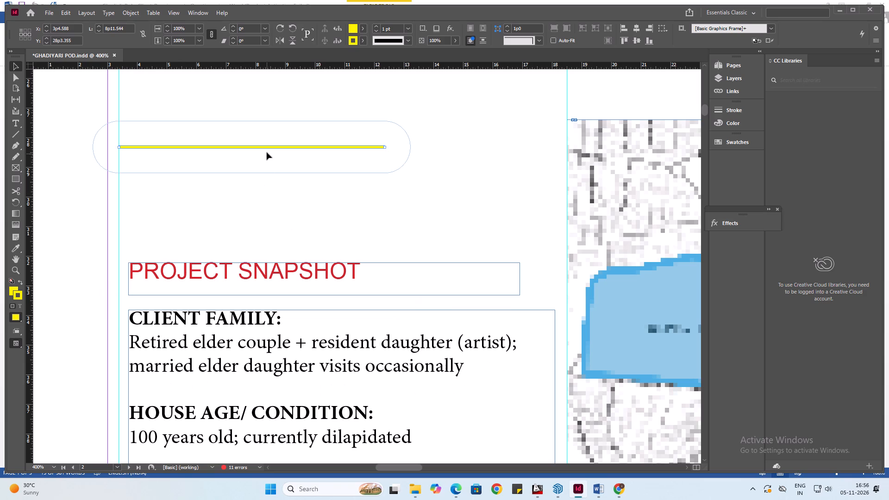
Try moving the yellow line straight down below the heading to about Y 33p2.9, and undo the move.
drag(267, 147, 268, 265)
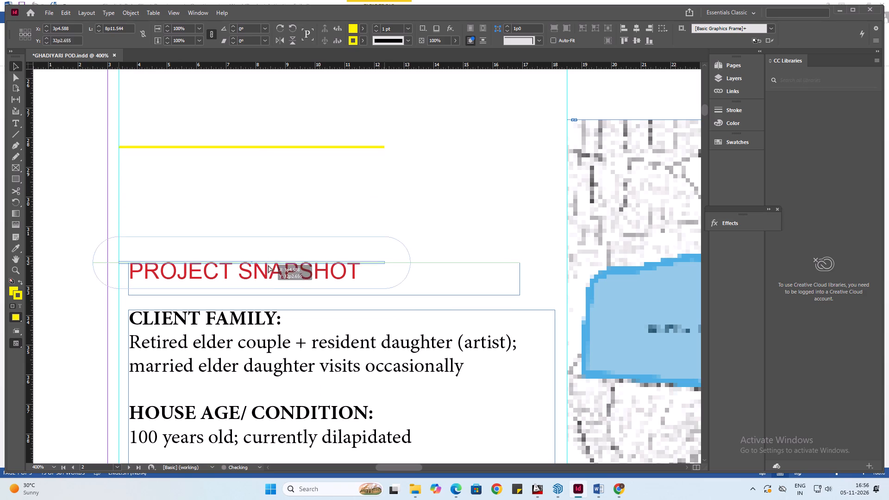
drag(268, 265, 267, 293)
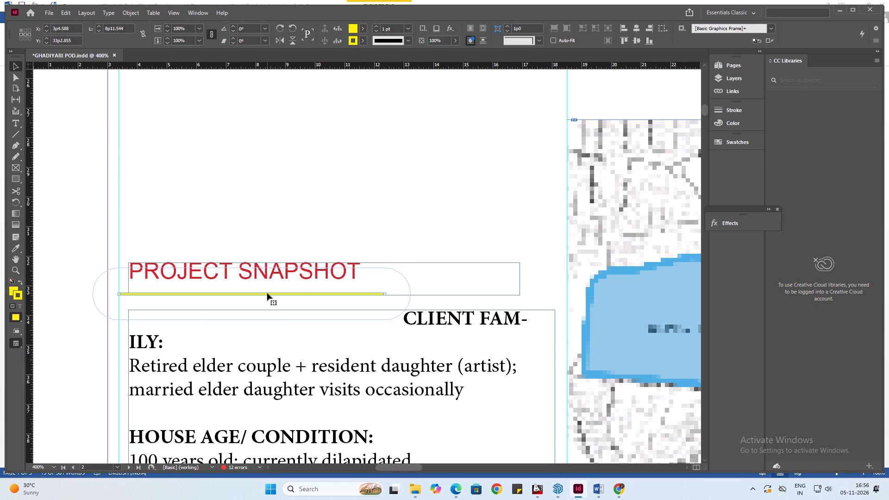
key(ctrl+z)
Move the PROJECT SNAPSHOT heading frame straight up to about Y 31p8.7, widening the gap above the description.
click(294, 211)
click(272, 267)
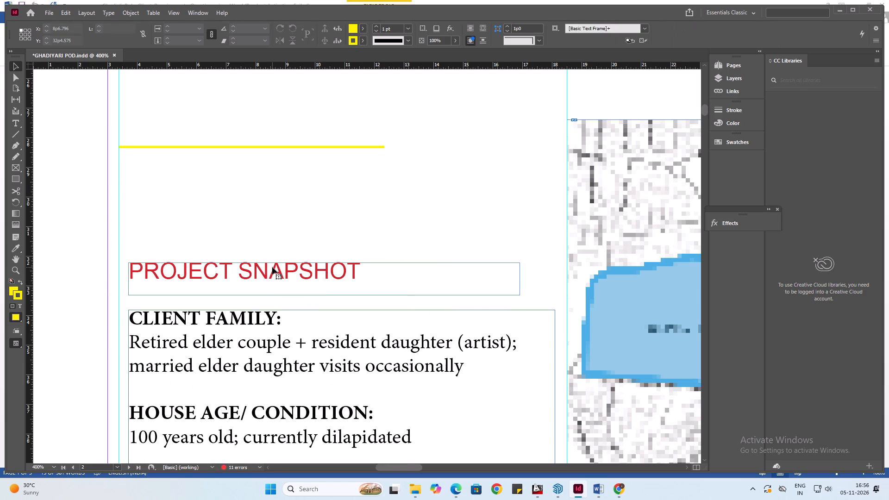
drag(276, 273, 275, 258)
Move the yellow line directly under the PROJECT SNAPSHOT lettering, at about X 3p8.6 and Y 32p5.3, flush with the heading's left edge.
click(287, 148)
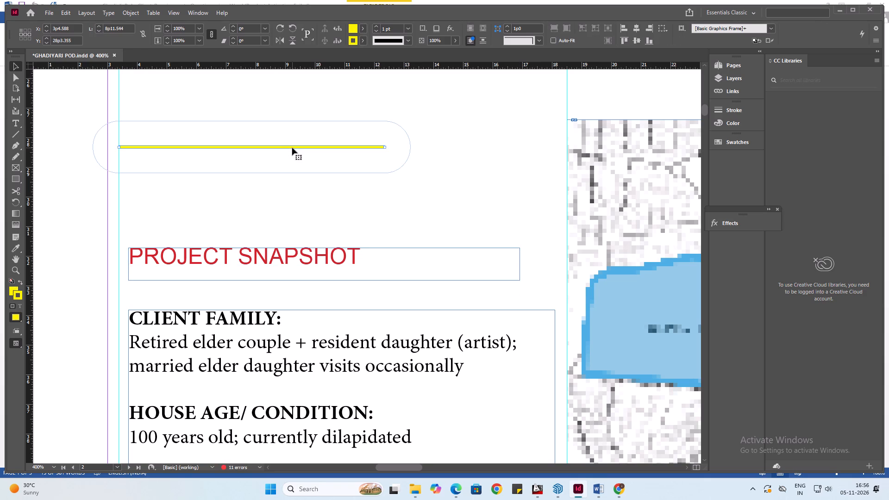
drag(292, 148, 293, 282)
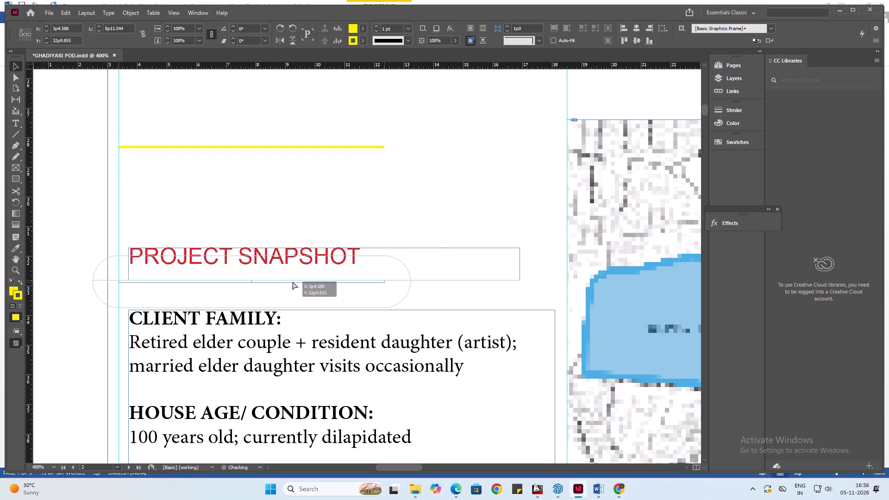
drag(293, 282, 294, 280)
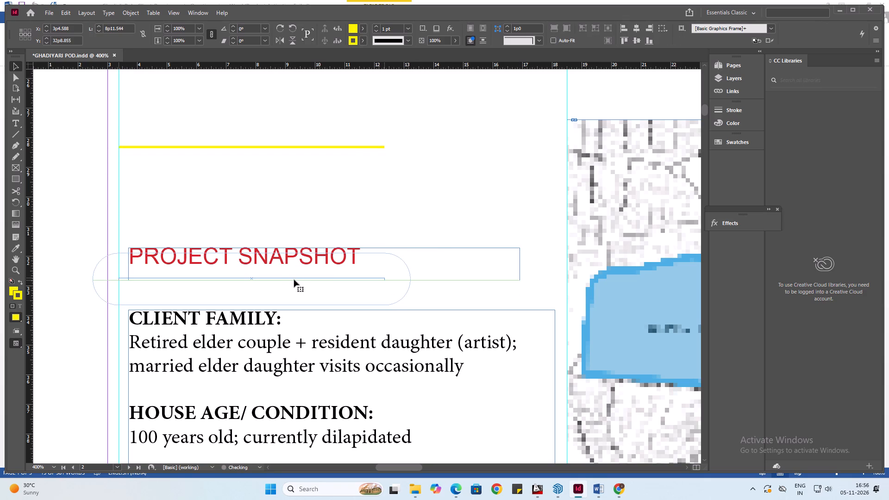
drag(294, 280, 295, 271)
drag(295, 271, 306, 271)
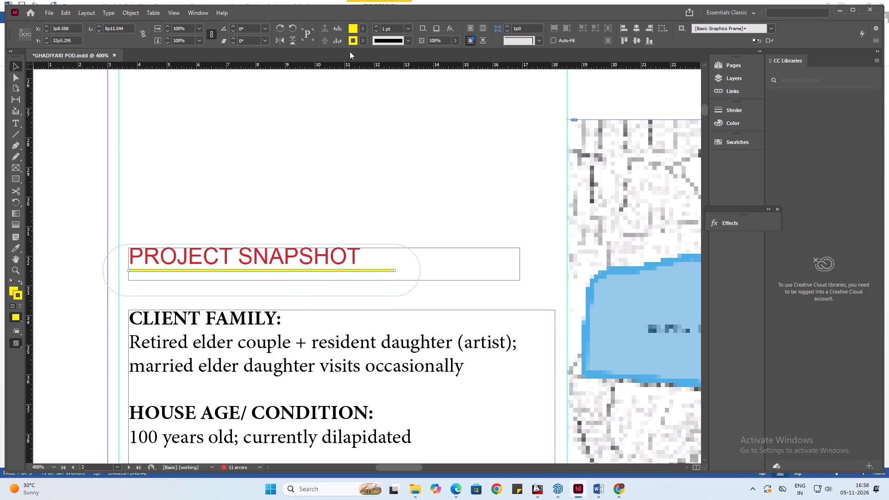
Set the underline's stroke and fill to the red swatch C=15 M=100 Y=100 K=0.
click(360, 42)
click(291, 142)
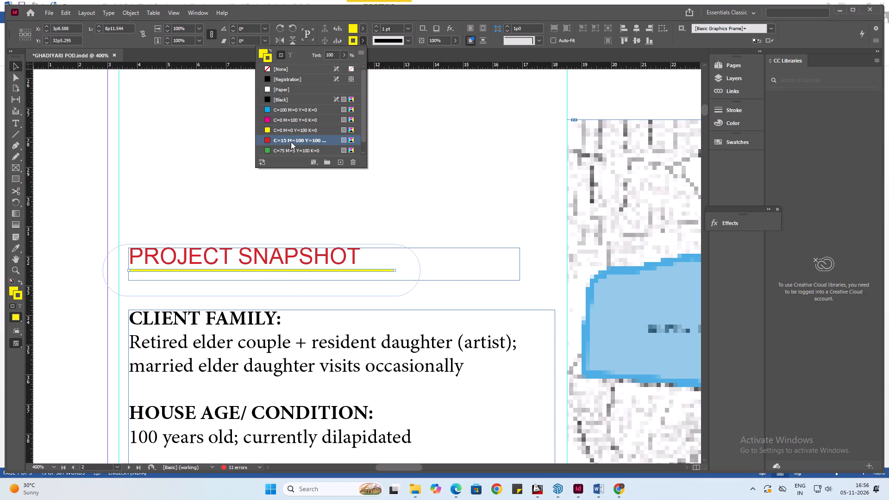
click(360, 31)
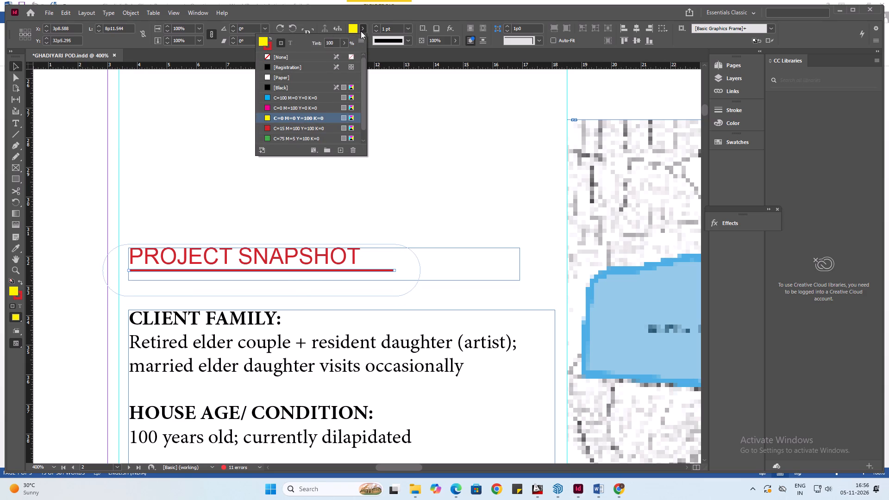
click(362, 29)
click(362, 29)
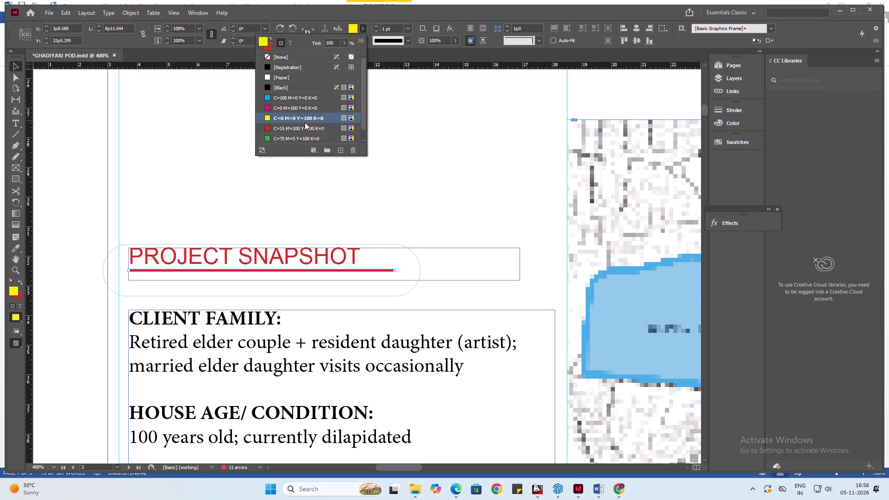
click(298, 129)
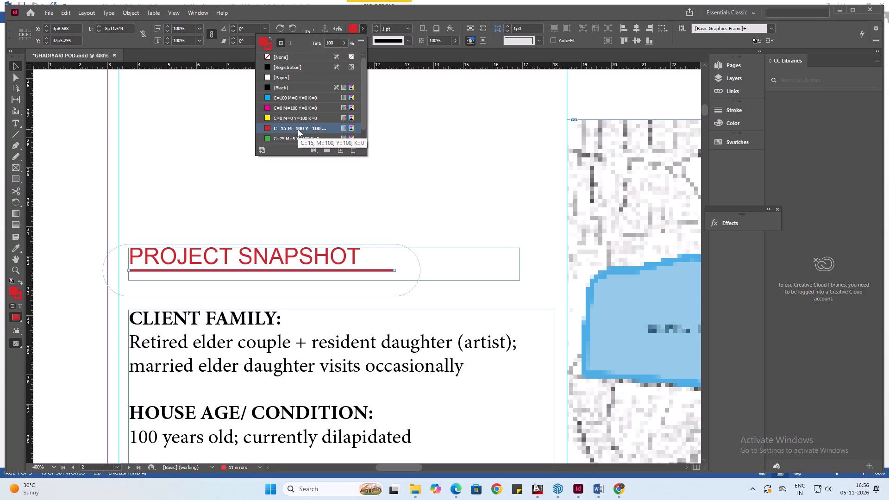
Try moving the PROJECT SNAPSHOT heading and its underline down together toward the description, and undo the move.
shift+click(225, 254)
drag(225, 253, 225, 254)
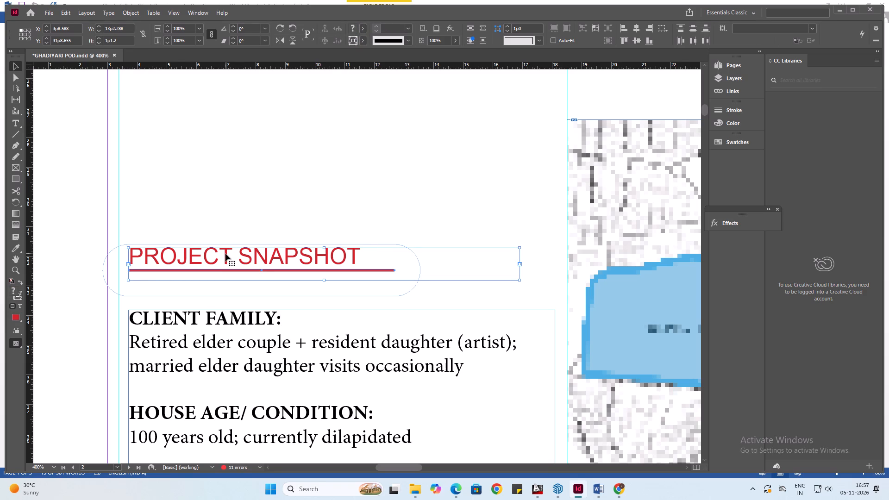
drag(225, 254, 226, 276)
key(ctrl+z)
Nudge the PROJECT SNAPSHOT heading and its red underline down together to about Y 32p1.7, closer to the description.
key(Down)
key(Down)
key(Down)
key(Down)
key(Down)
key(Down)
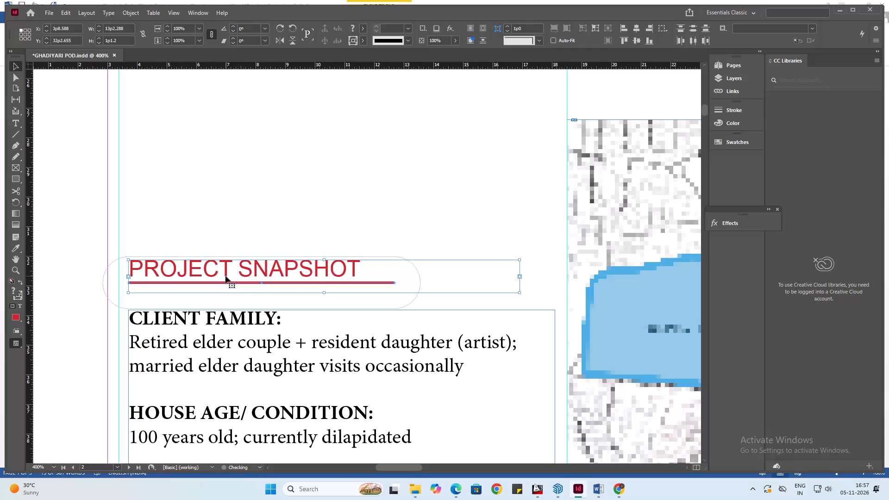
key(Up)
click(48, 206)
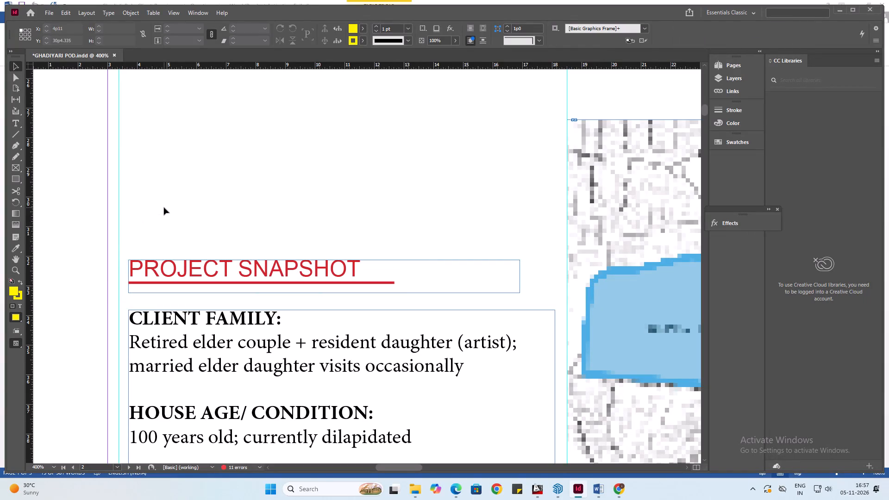
Move the PROJECT SNAPSHOT heading, its underline and the description text together straight up to about Y 31p3.6, keeping X at 3p8.6.
alt+scroll(264, 215, down, 3)
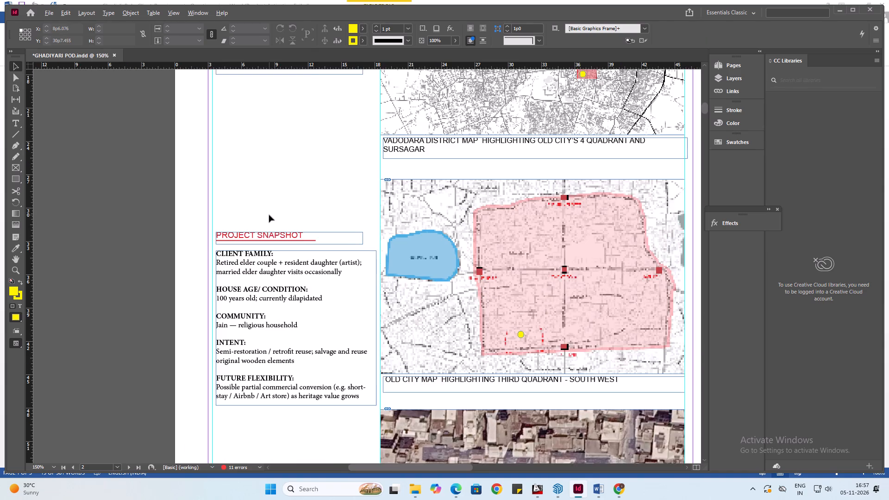
alt+scroll(269, 215, down, 2)
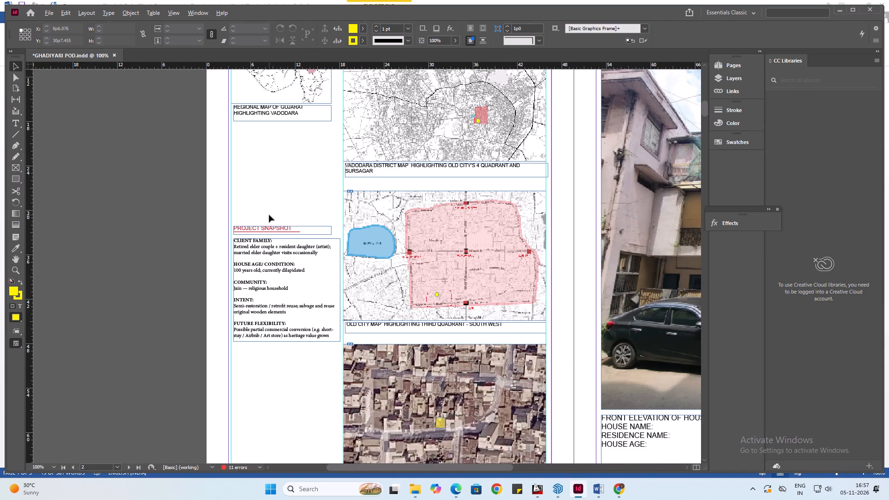
alt+scroll(269, 215, down, 2)
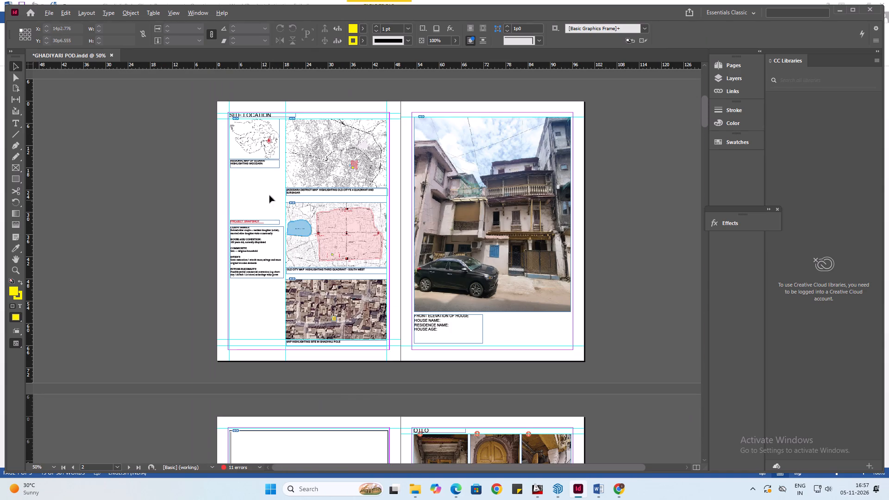
alt+scroll(260, 180, up, 1)
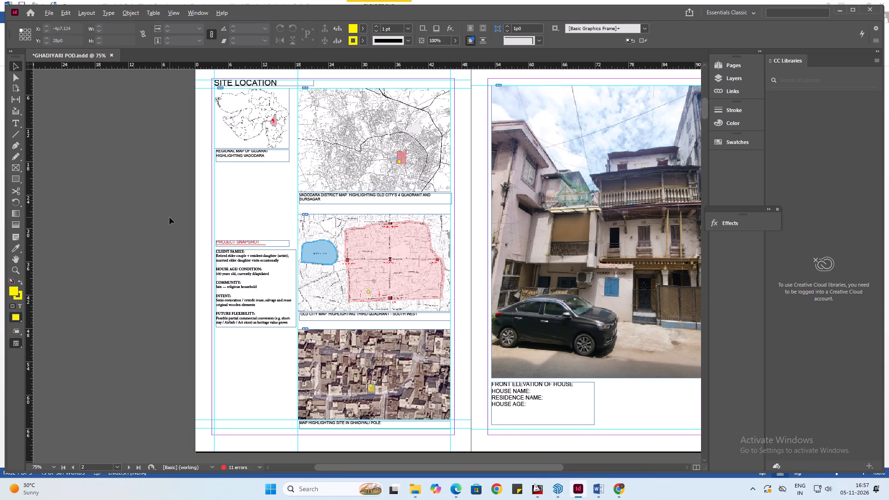
alt+scroll(169, 217, up, 1)
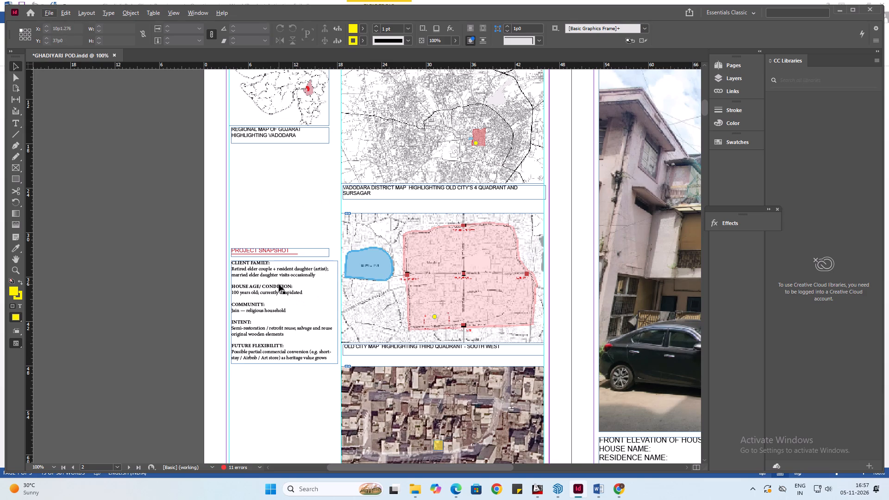
click(279, 284)
shift+click(246, 250)
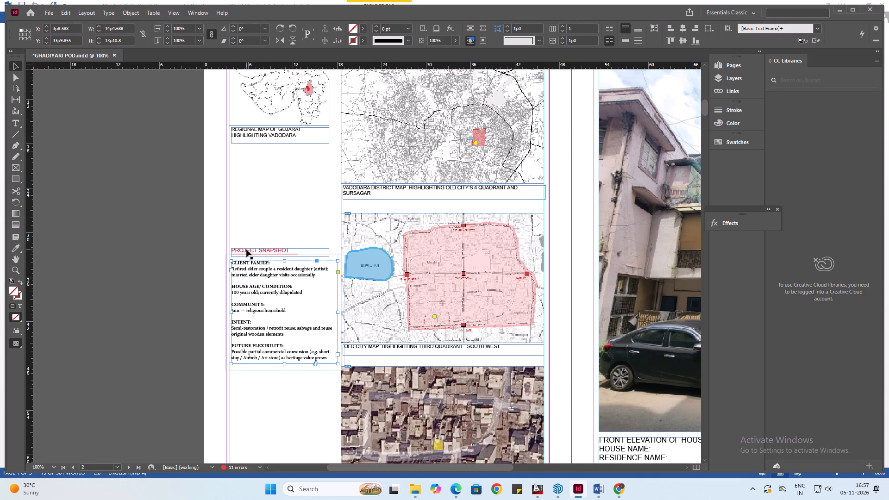
alt+scroll(241, 254, up, 6)
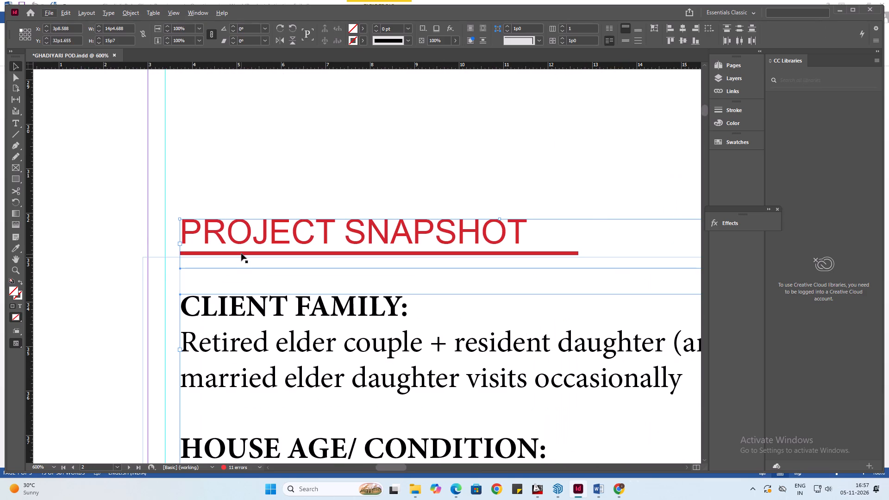
shift+click(241, 253)
alt+scroll(254, 270, down, 3)
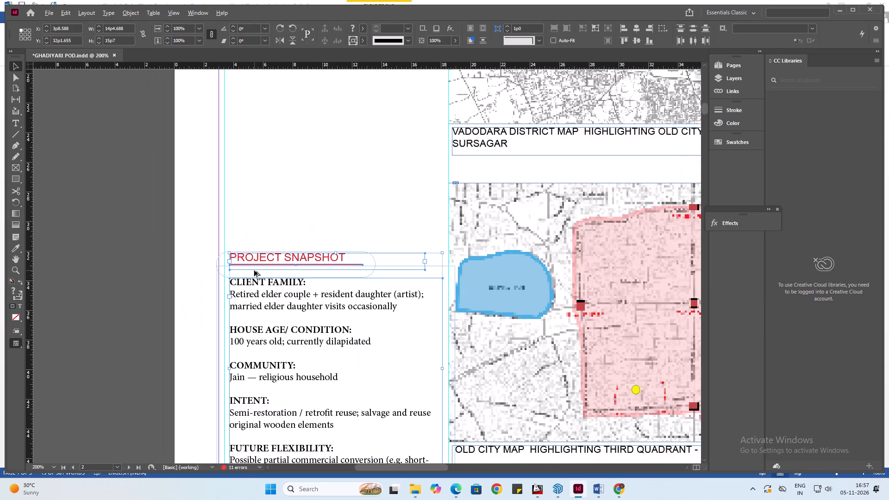
alt+scroll(254, 270, down, 1)
drag(345, 421, 344, 408)
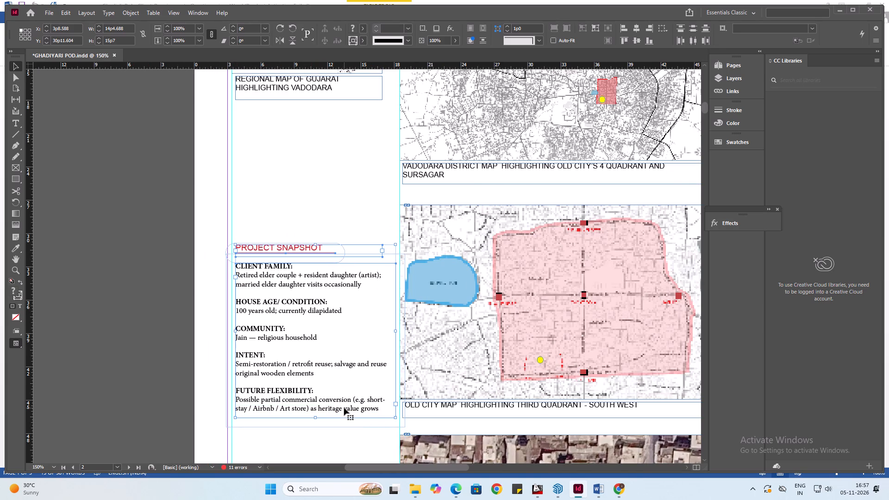
key(Down)
key(Down)
key(Down)
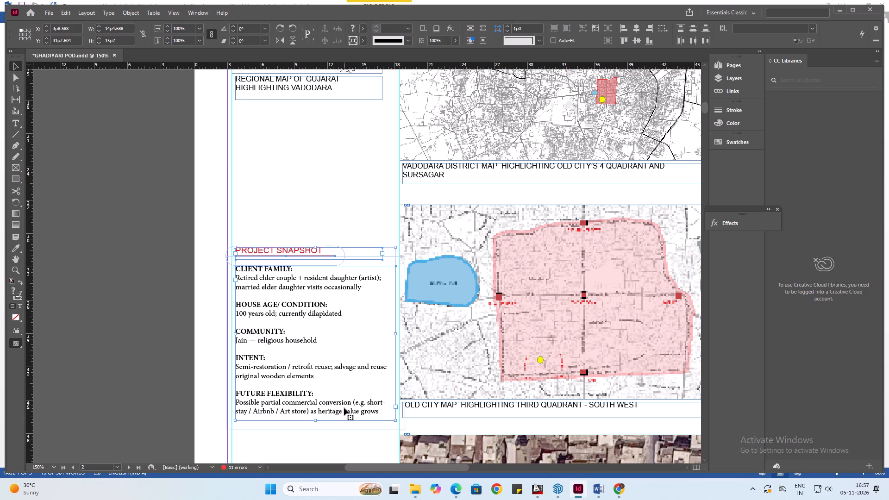
key(Down)
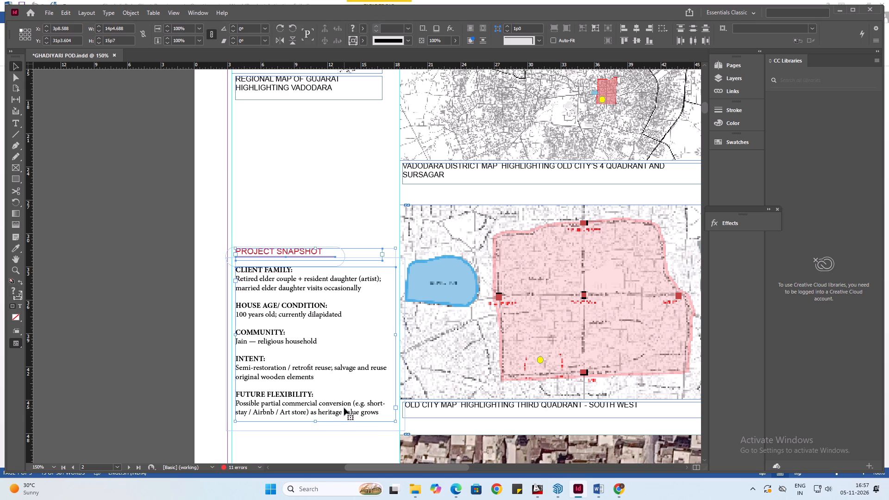
click(100, 306)
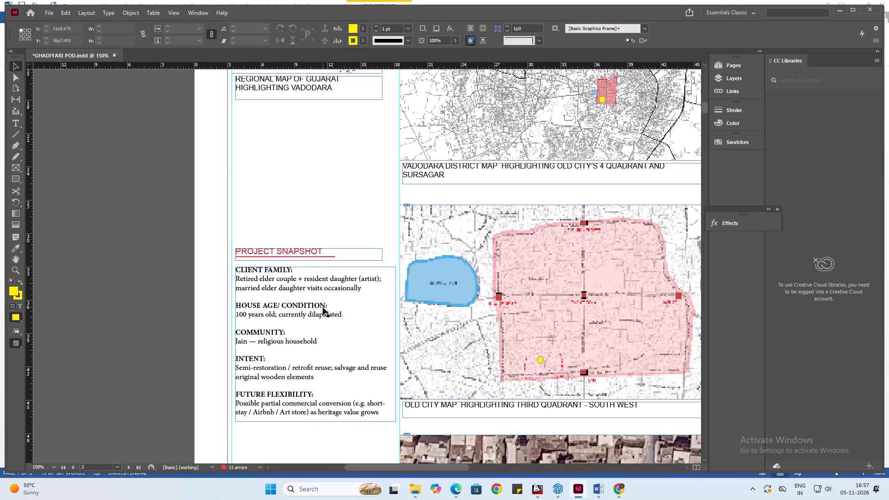
Review the whole SITE LOCATION page layout, including the yellow site marker on the aerial map.
alt+scroll(323, 307, down, 3)
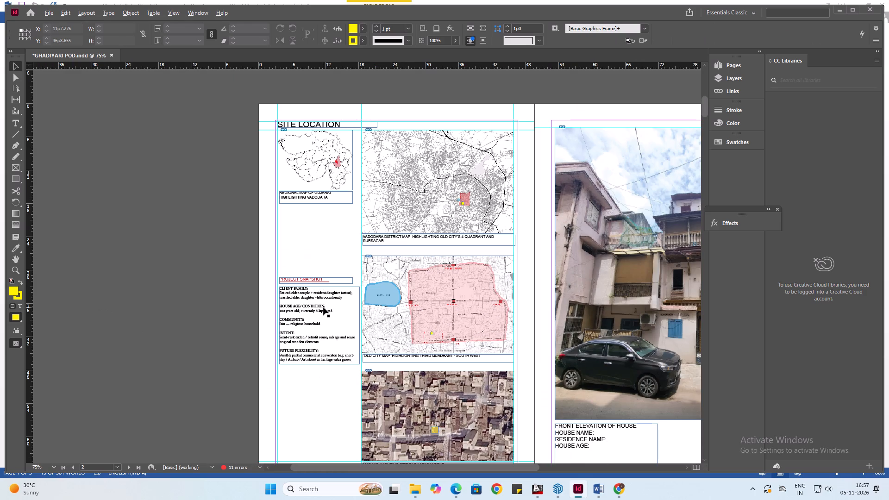
alt+scroll(323, 307, down, 1)
alt+scroll(229, 376, up, 1)
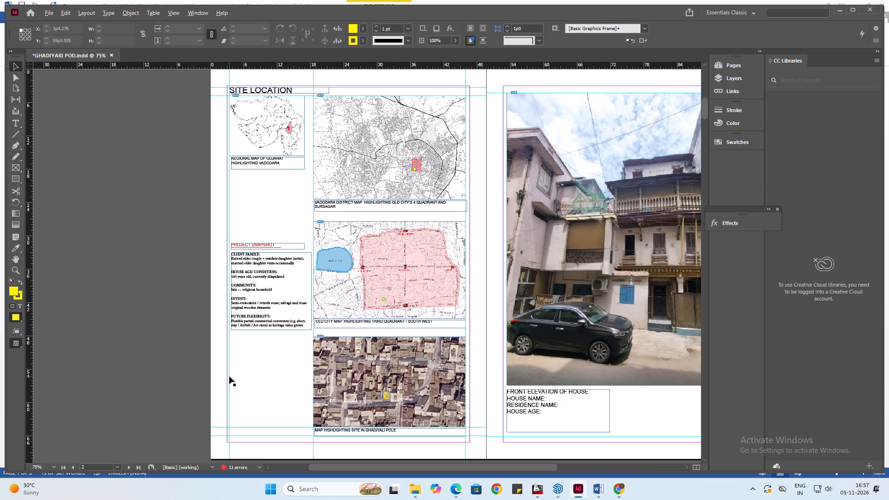
click(260, 384)
click(388, 398)
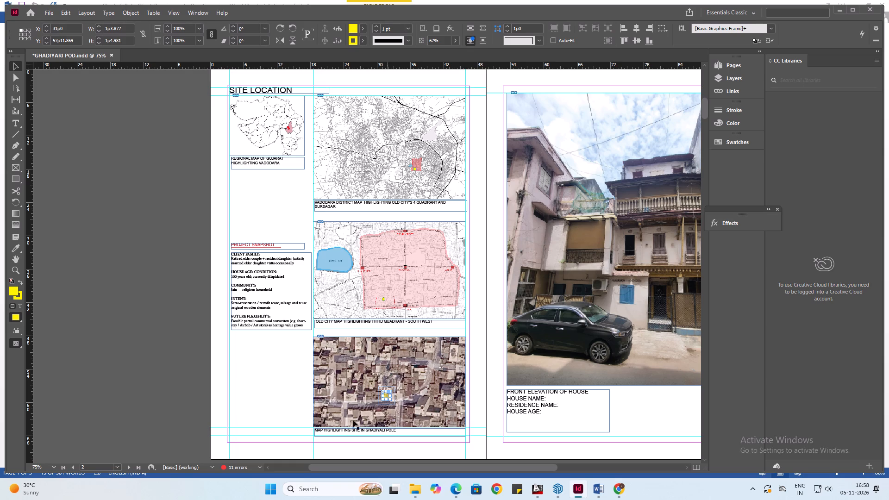
click(182, 393)
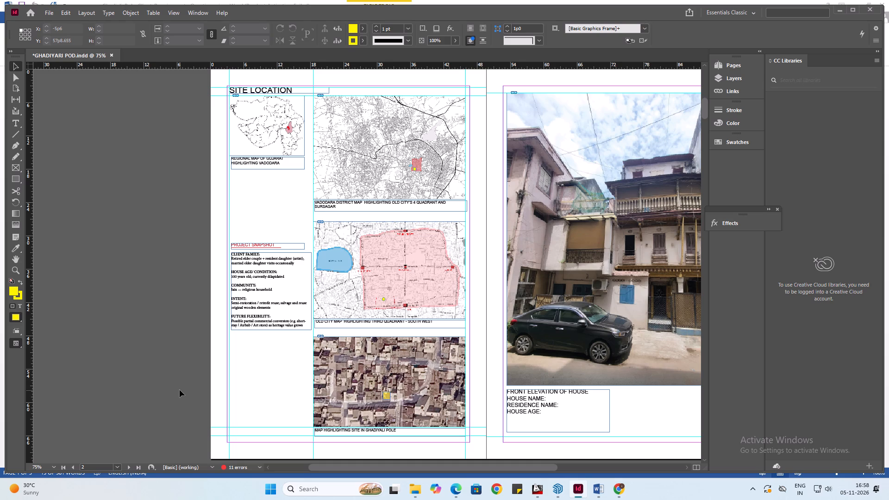
click(180, 390)
Look over the following spread with the ground floor plan and OTLO photos, and return to the SITE LOCATION spread.
alt+scroll(182, 385, down, 1)
scroll(182, 385, down, 4)
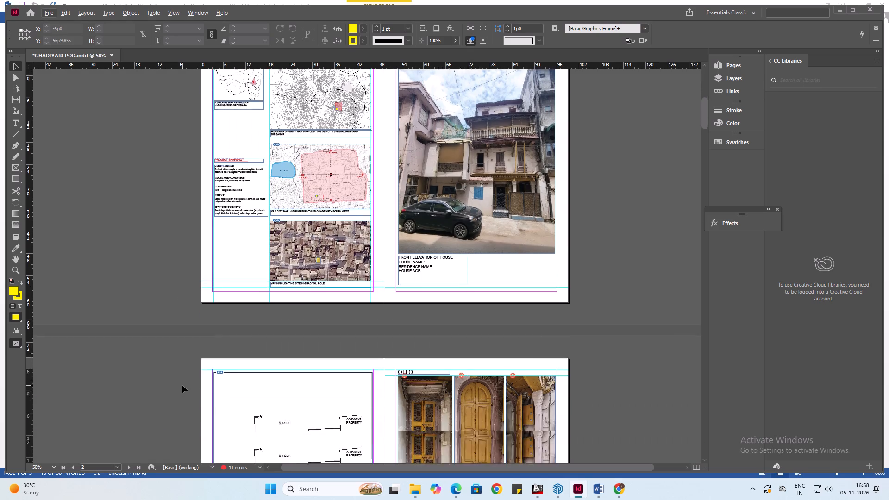
scroll(182, 385, down, 5)
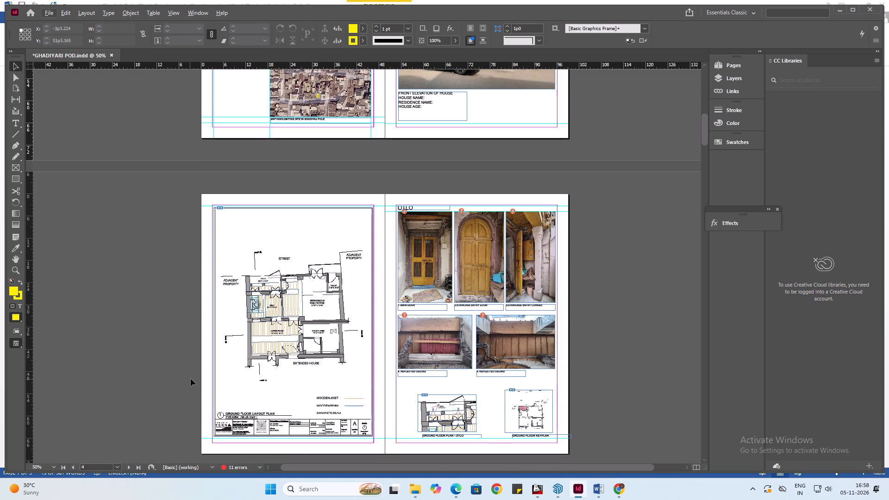
scroll(191, 378, up, 7)
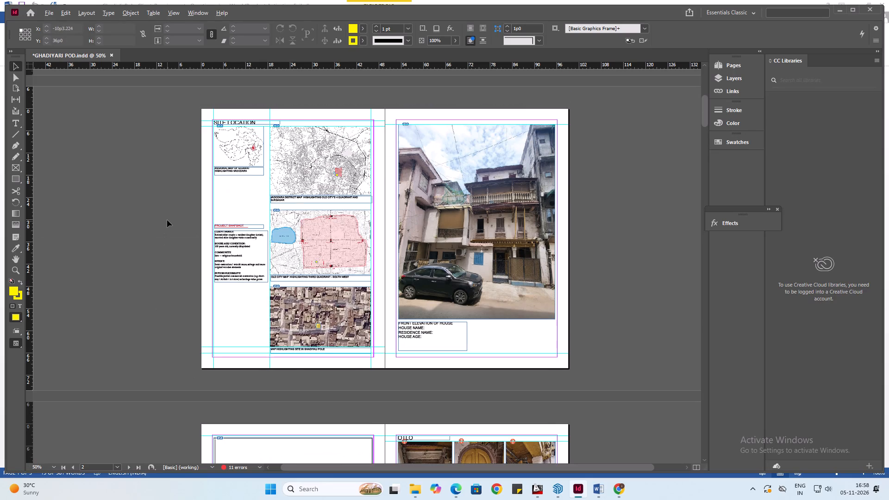
alt+scroll(167, 219, up, 1)
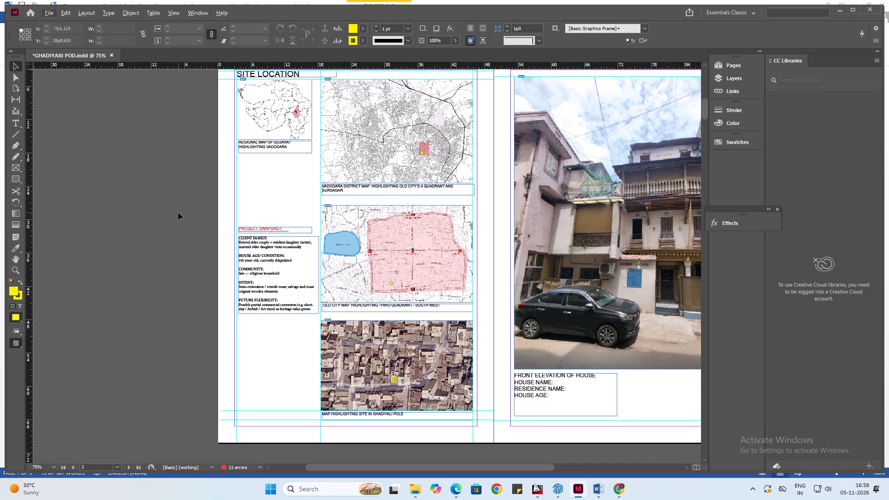
scroll(178, 212, up, 1)
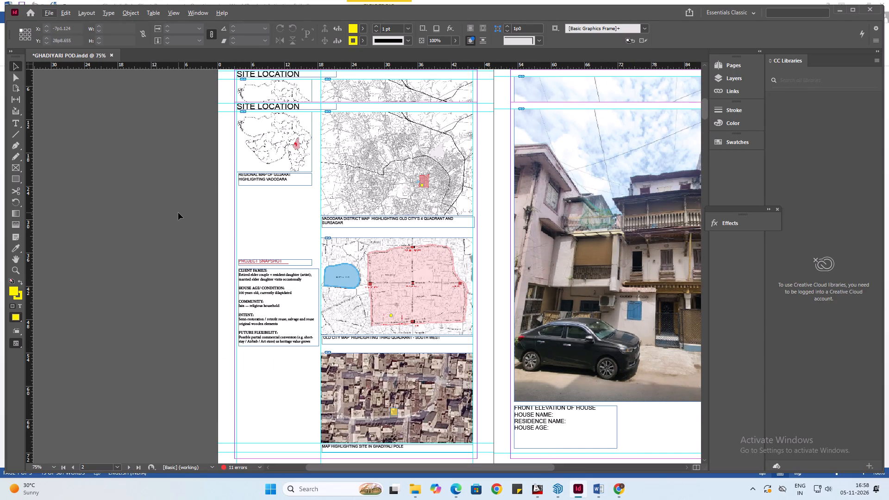
click(178, 212)
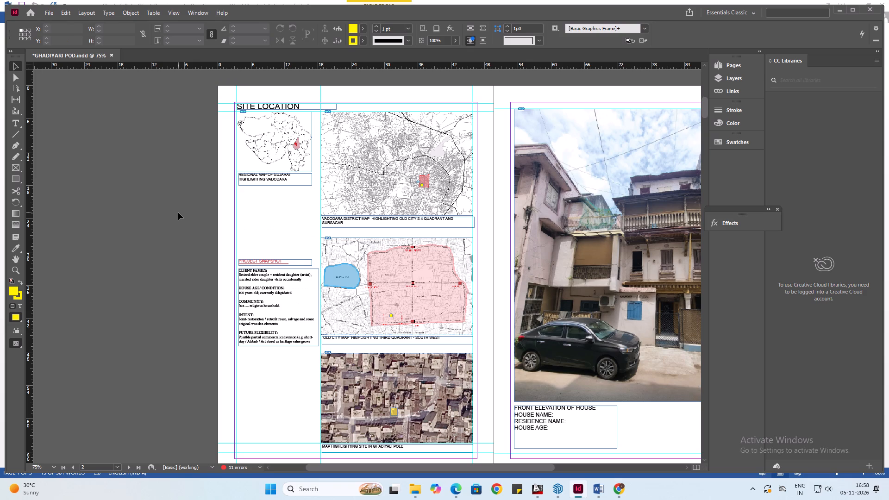
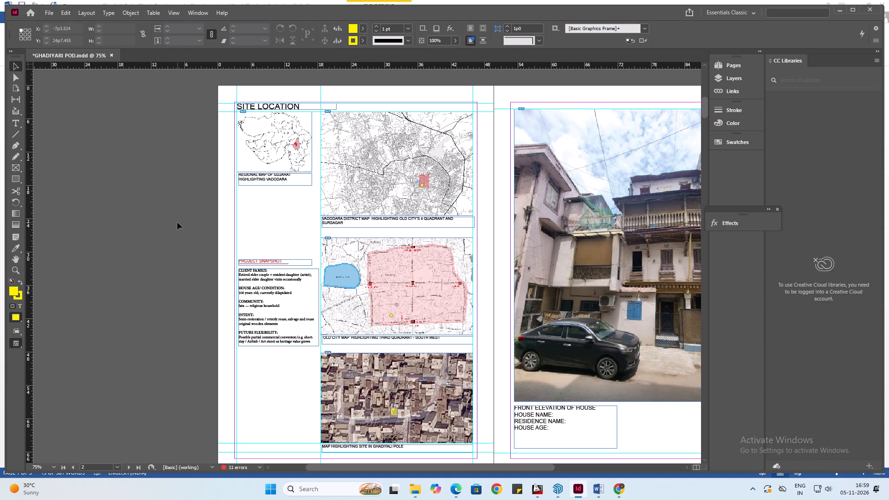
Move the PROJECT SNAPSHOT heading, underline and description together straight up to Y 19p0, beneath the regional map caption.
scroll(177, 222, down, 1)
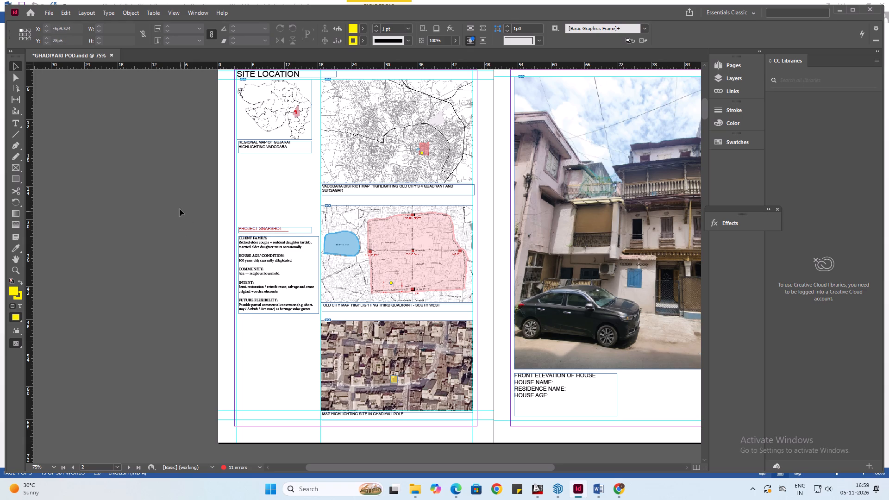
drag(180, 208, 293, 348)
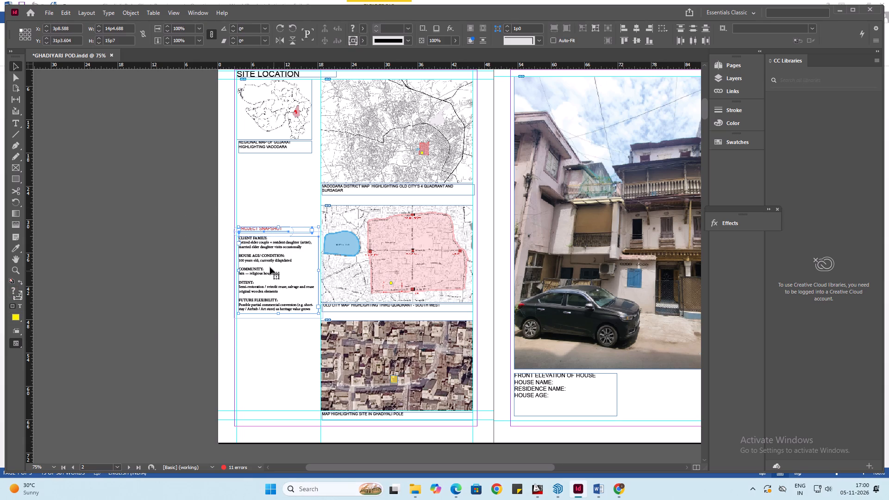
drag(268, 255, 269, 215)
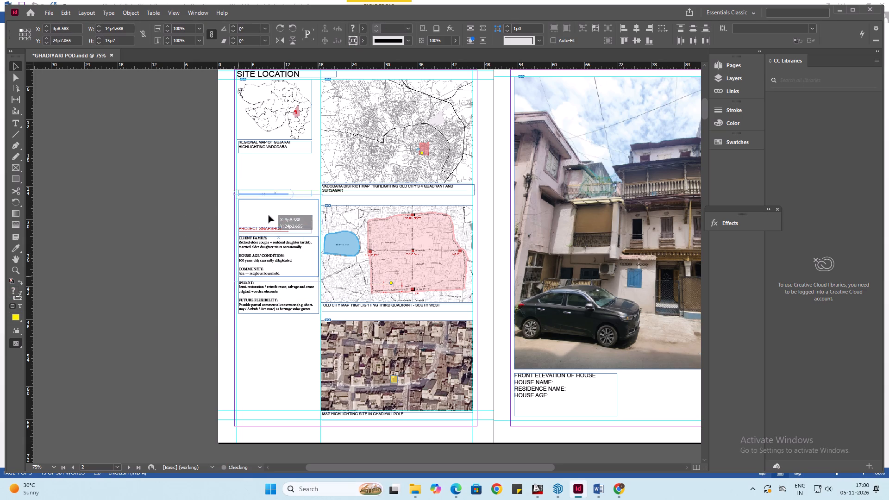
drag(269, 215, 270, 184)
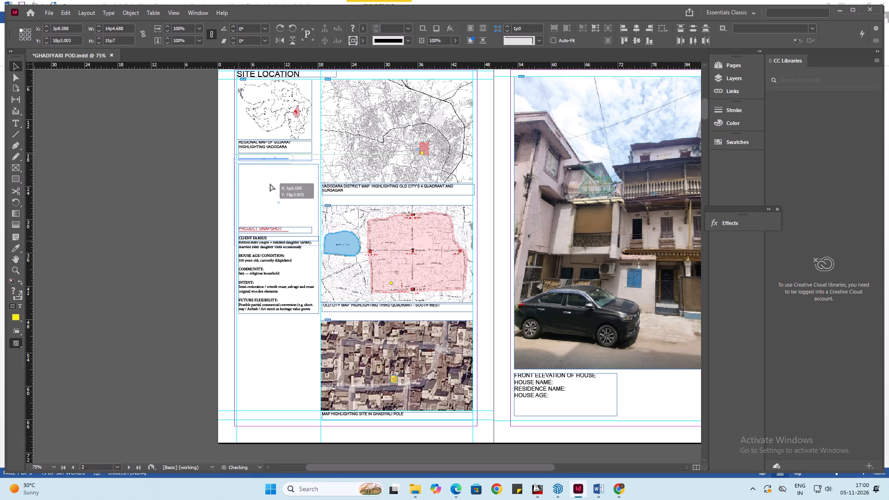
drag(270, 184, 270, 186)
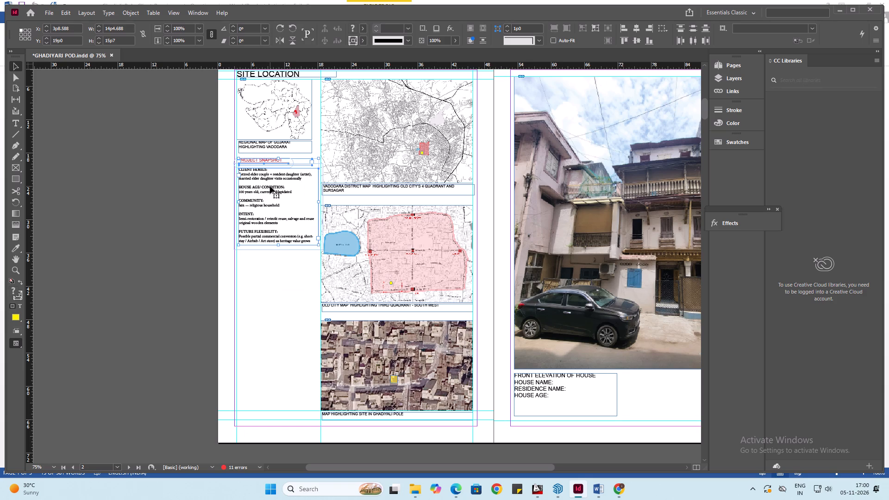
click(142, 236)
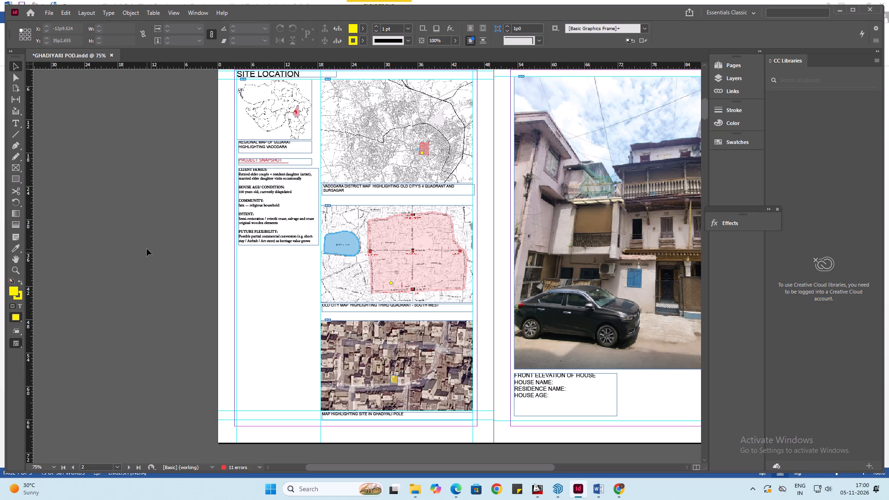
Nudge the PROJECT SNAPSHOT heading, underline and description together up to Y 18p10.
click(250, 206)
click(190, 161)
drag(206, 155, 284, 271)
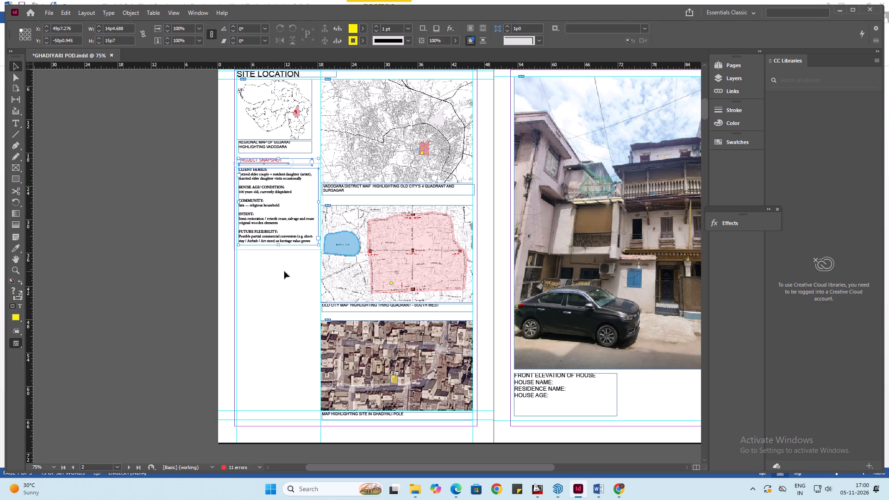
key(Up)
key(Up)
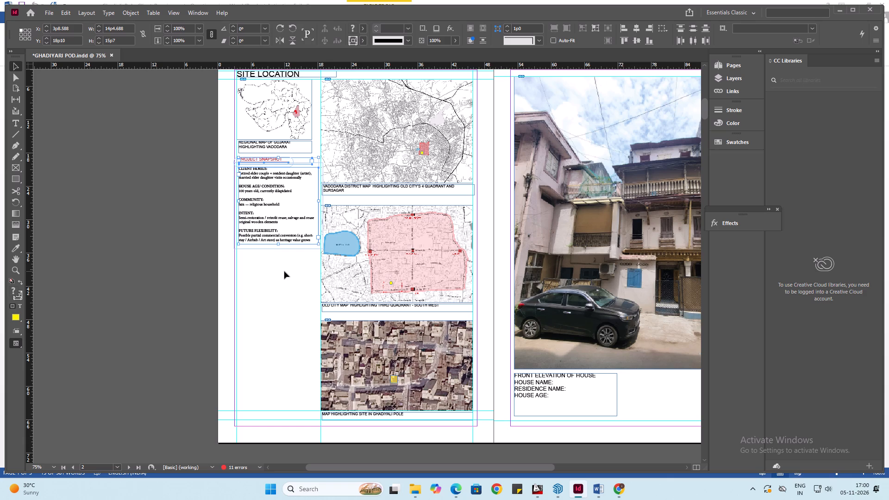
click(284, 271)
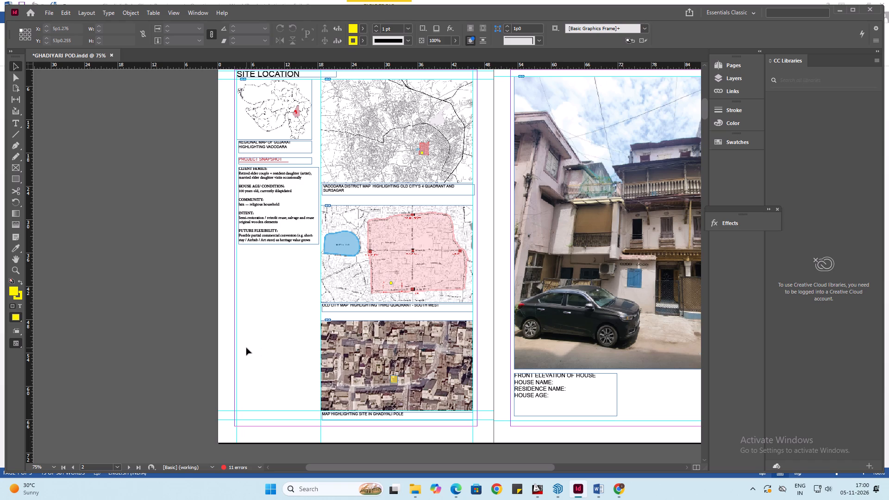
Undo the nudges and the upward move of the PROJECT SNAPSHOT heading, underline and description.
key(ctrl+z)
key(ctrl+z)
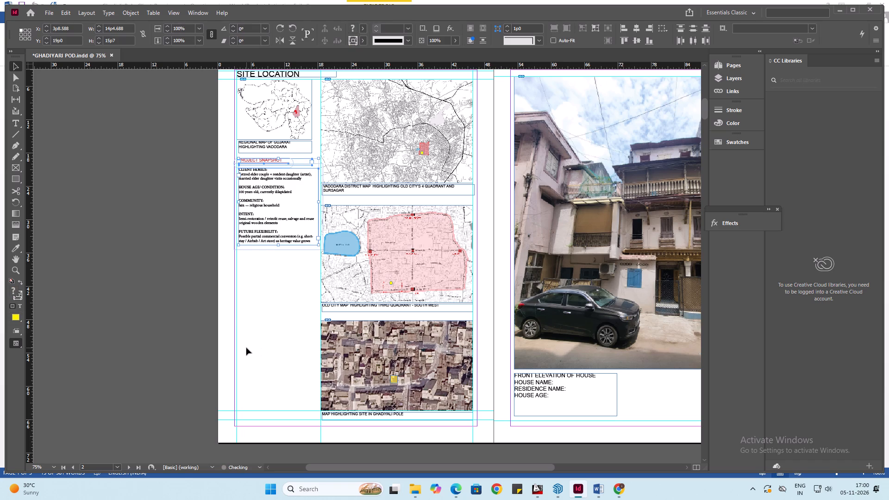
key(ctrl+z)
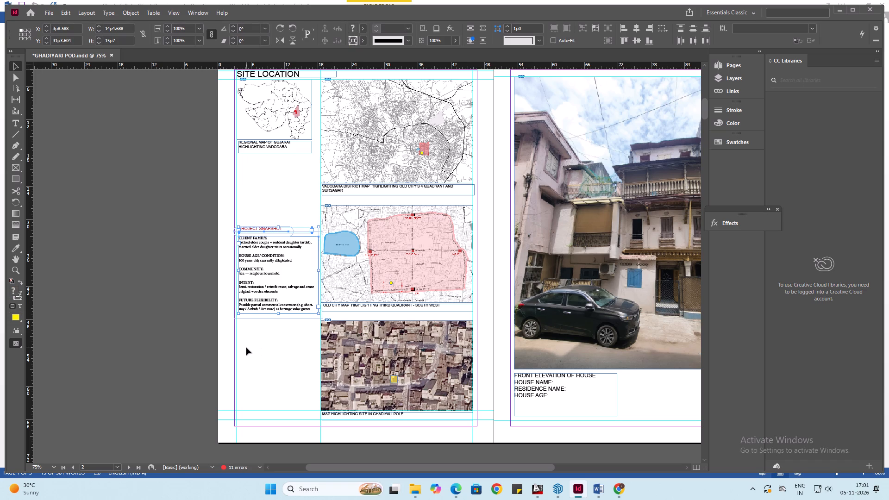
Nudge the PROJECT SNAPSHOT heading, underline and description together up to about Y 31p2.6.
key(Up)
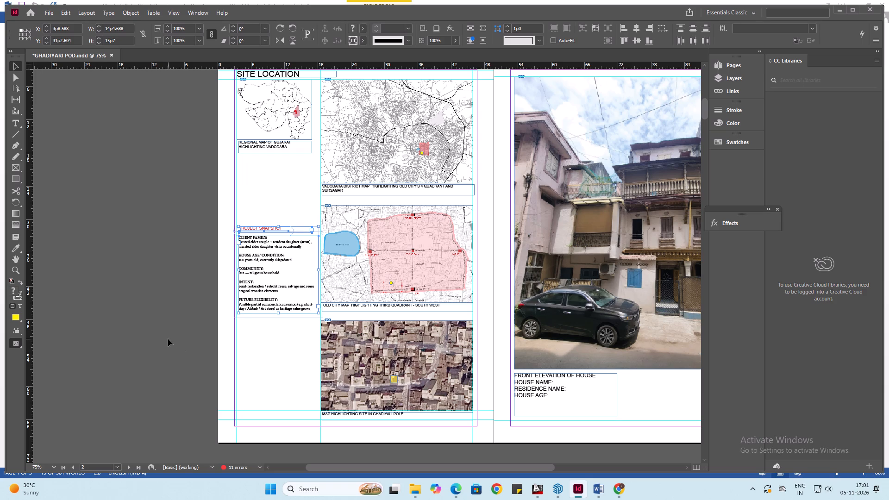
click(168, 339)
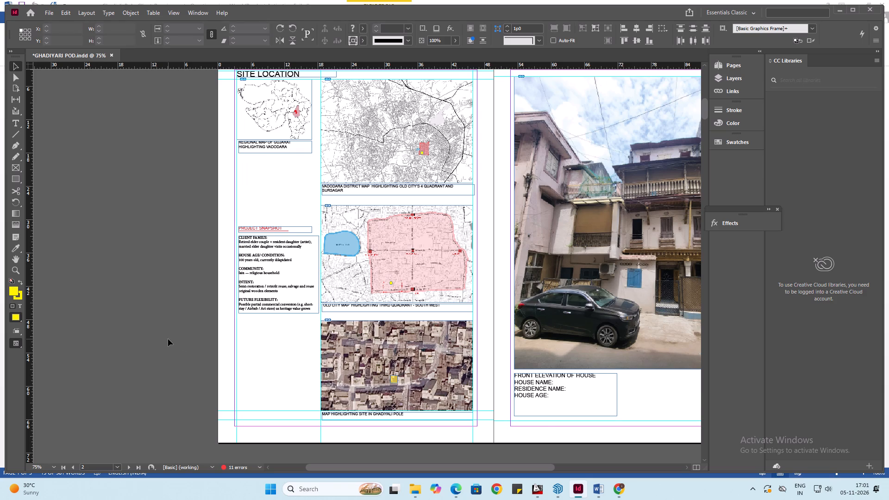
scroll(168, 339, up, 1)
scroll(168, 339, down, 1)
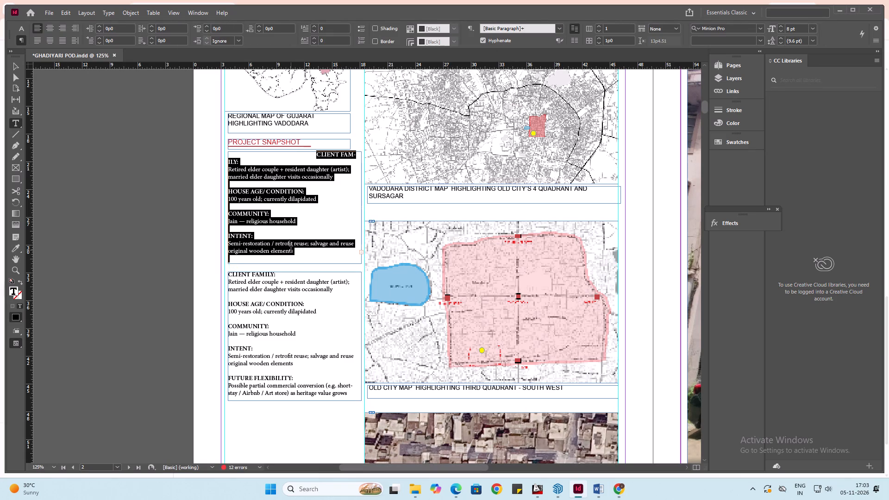
key(BackSpace)
key(BackSpace)
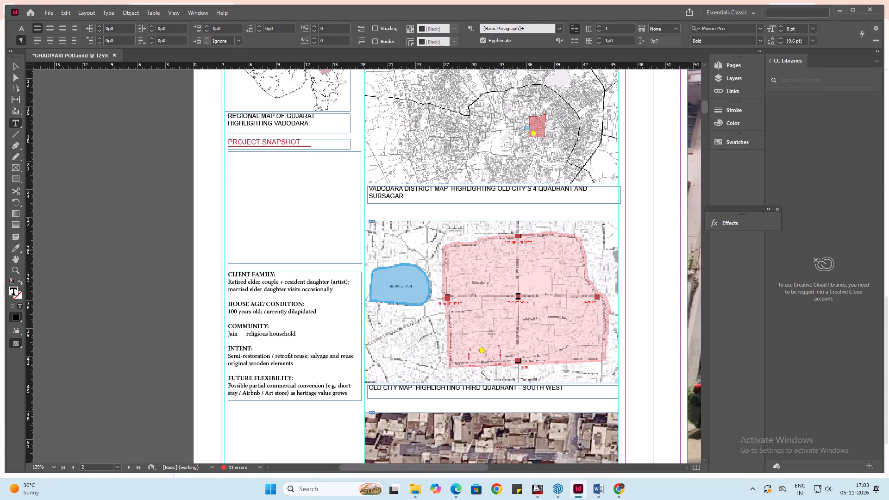
key(BackSpace)
key(ctrl+v)
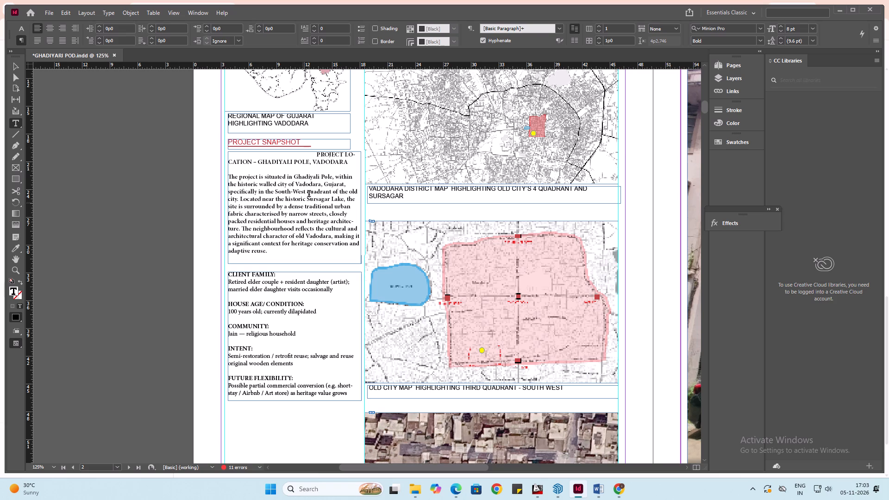
Delete the pasted heading PROJECT LOCATION – GHADIYALI POLE, VADODARA and the blank lines above the location paragraph.
drag(351, 164, 199, 149)
key(BackSpace)
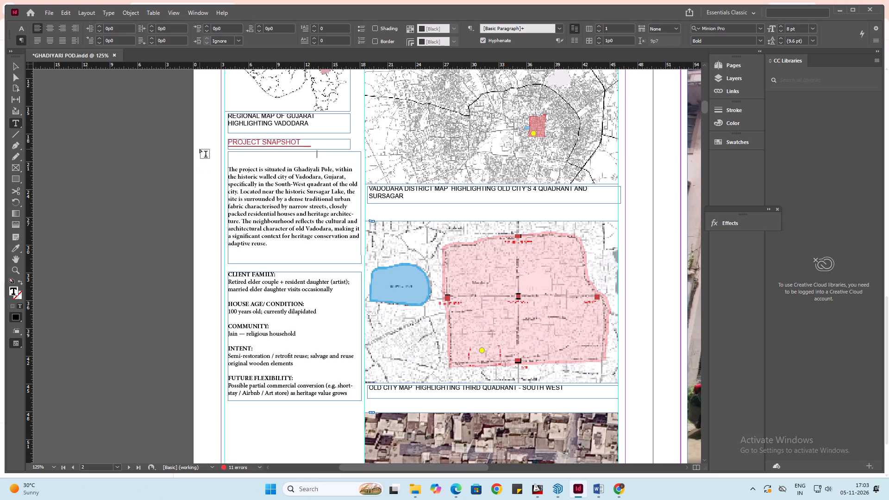
key(BackSpace)
key(Delete)
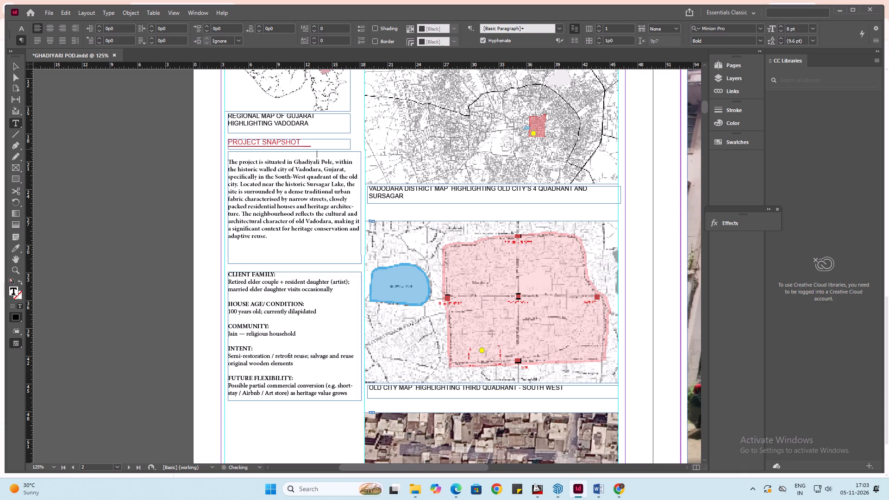
key(Delete)
key(BackSpace)
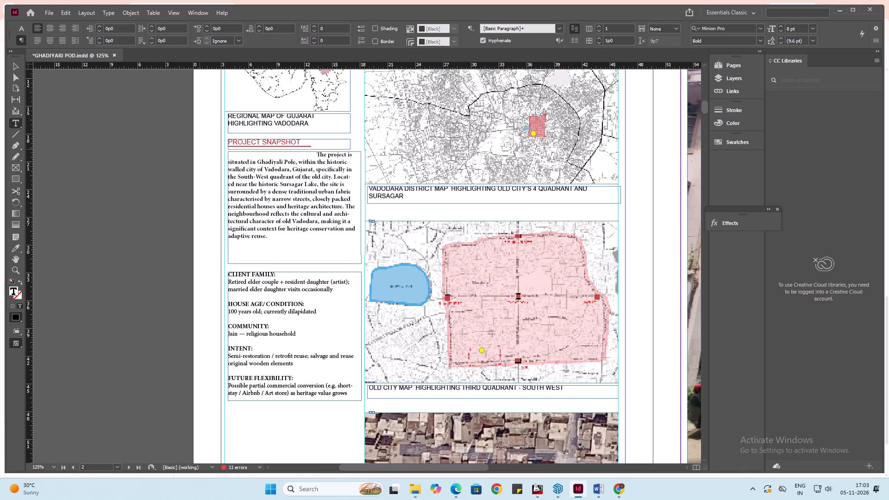
Align the whole location paragraph to the baseline grid and justify it with the last line aligned left.
key(ctrl+a)
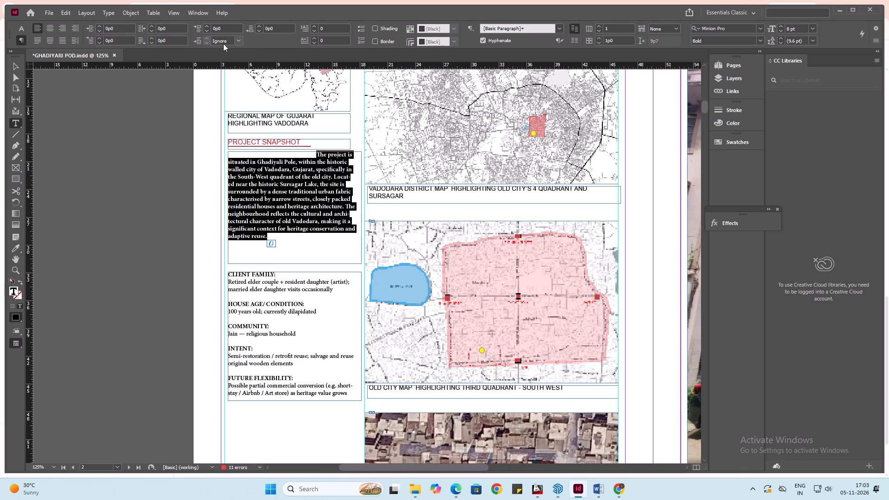
click(576, 43)
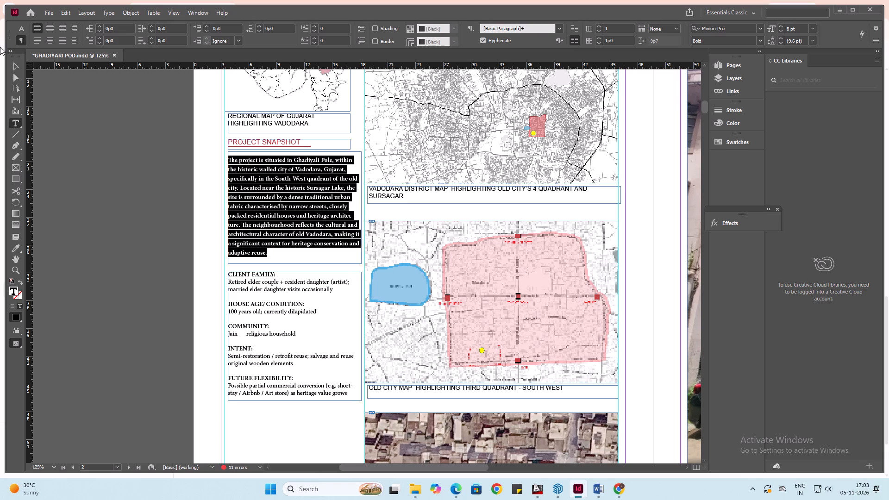
click(38, 40)
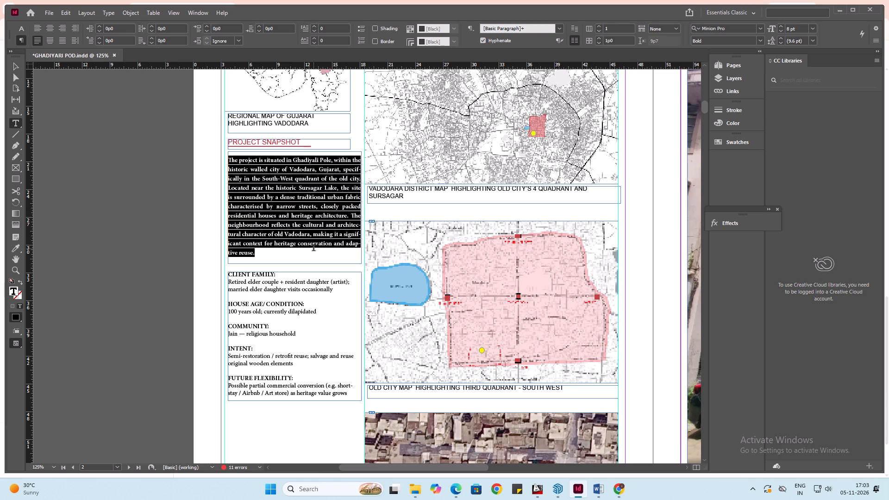
Set the location paragraph's font style to Regular and deselect the text.
click(19, 30)
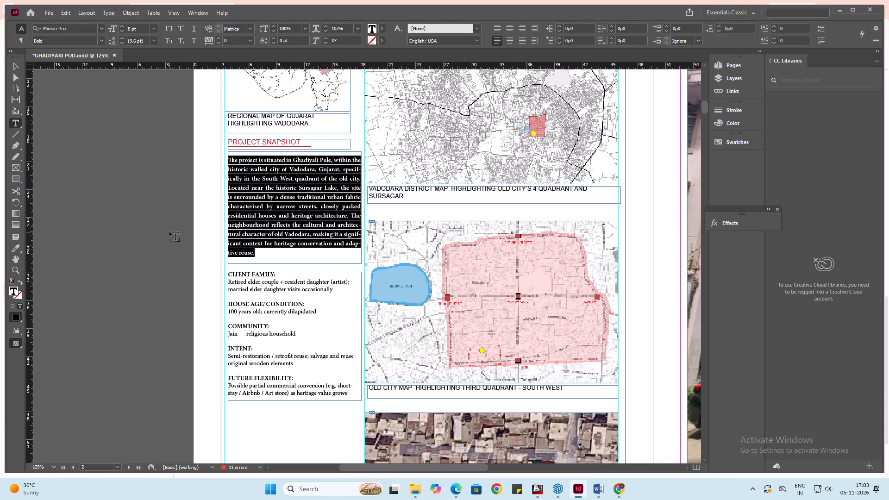
click(22, 39)
click(758, 41)
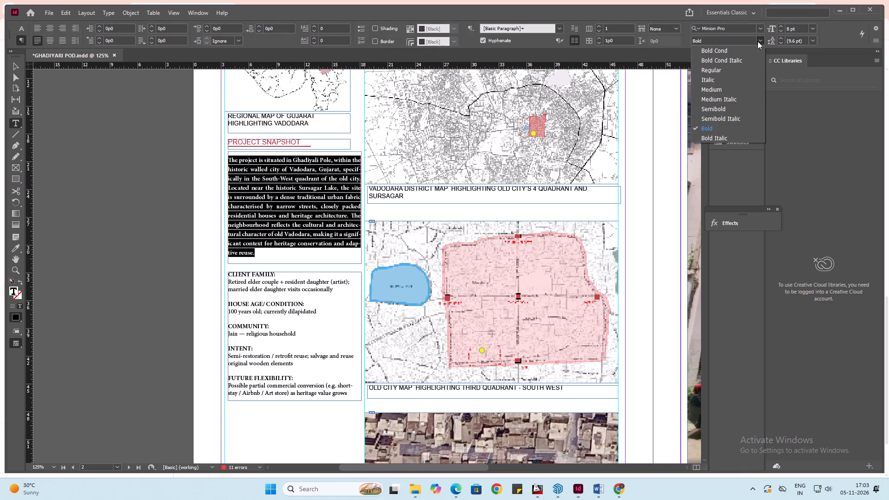
click(721, 70)
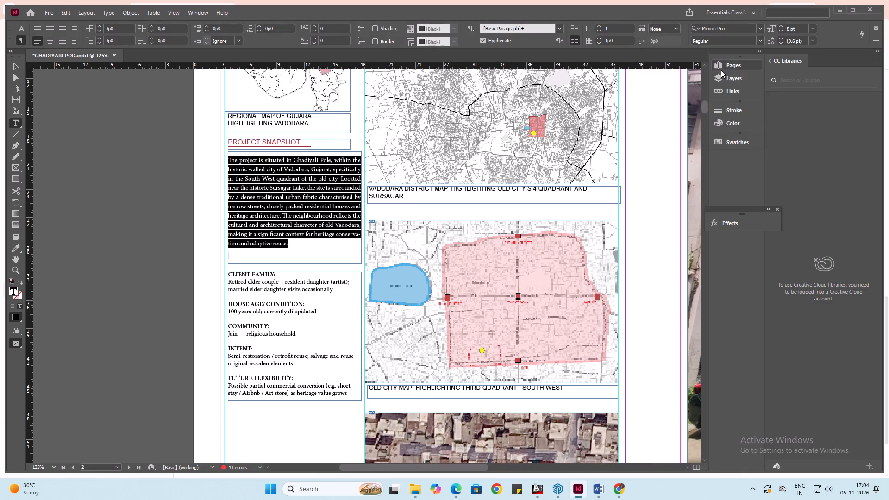
click(172, 228)
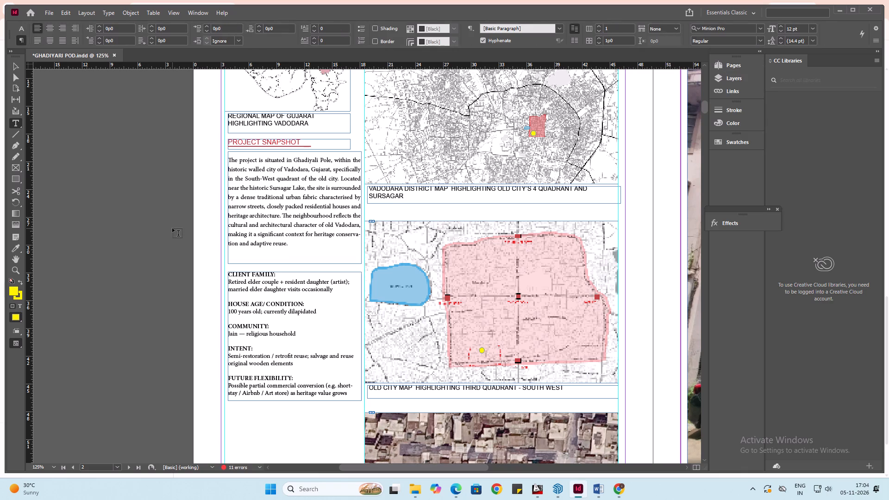
key(v)
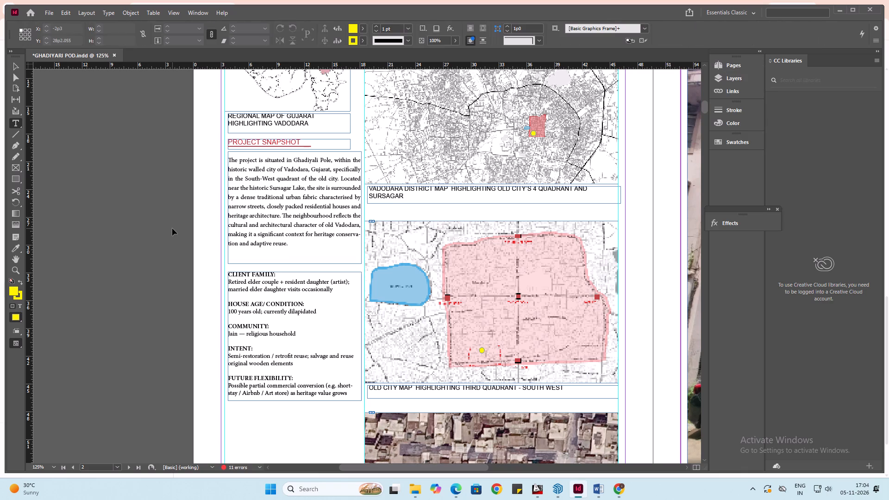
click(172, 229)
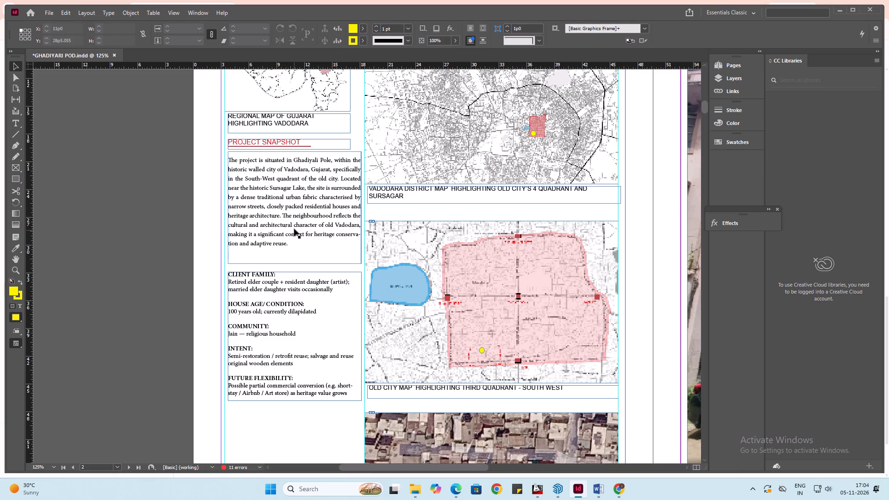
Narrow the location text frame from its right edge to a width of about 13p6.
click(294, 225)
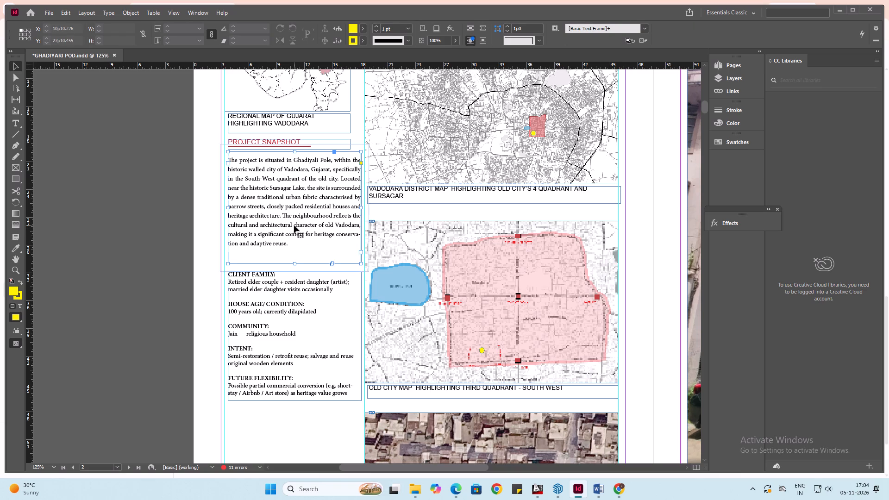
drag(361, 207, 354, 207)
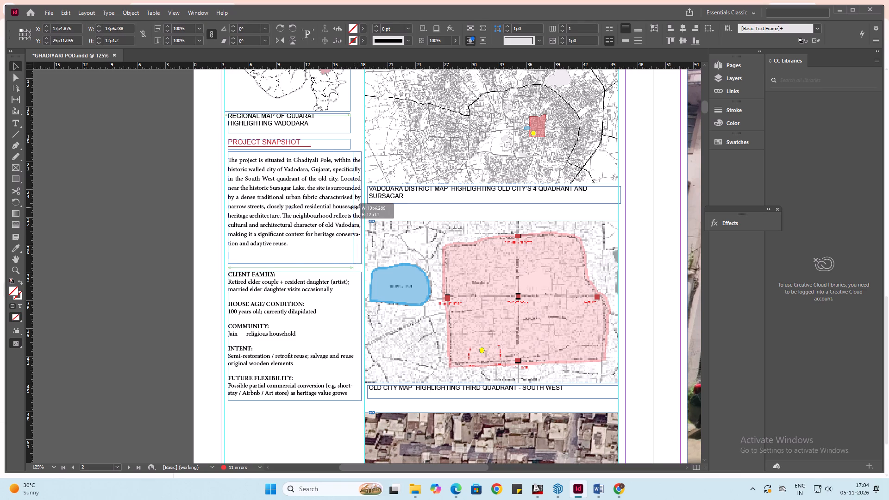
drag(354, 207, 353, 207)
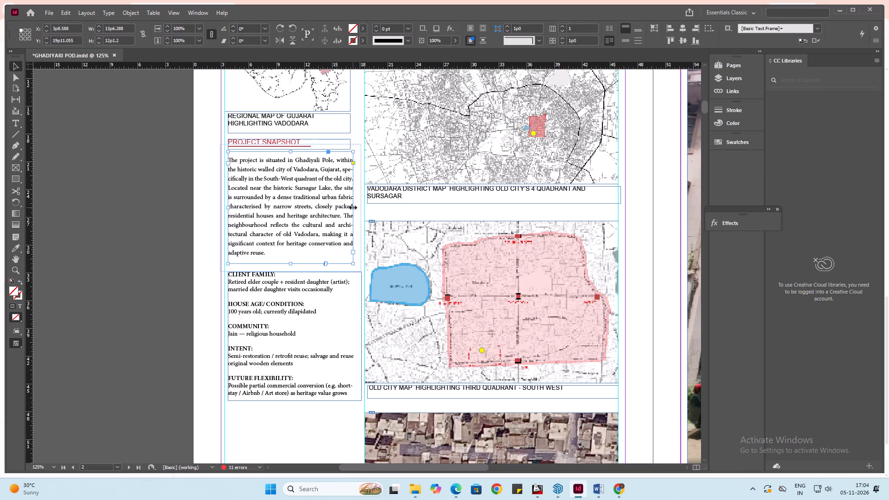
click(168, 256)
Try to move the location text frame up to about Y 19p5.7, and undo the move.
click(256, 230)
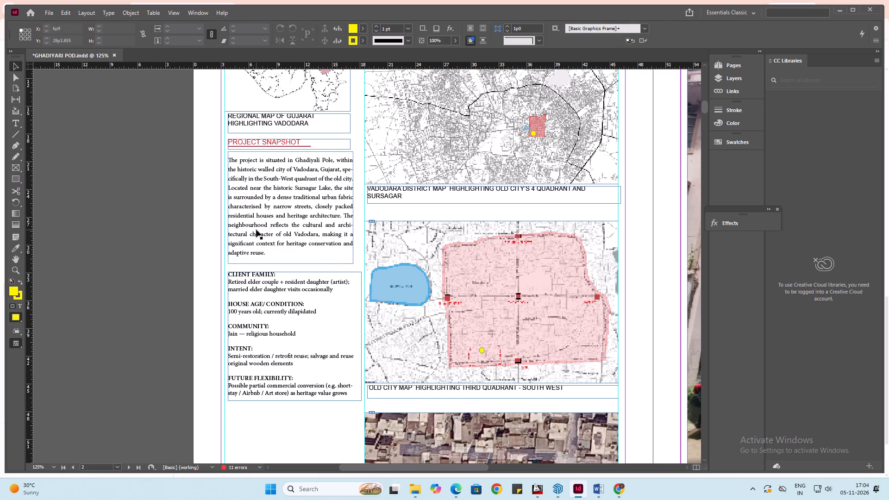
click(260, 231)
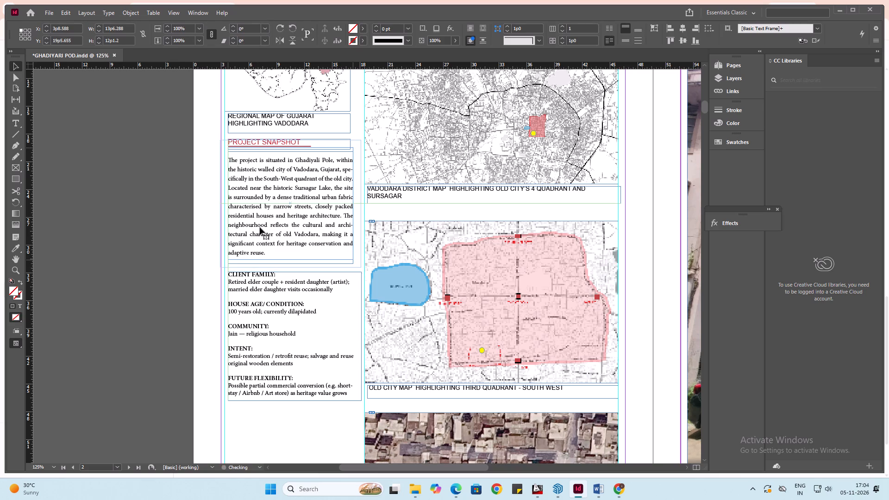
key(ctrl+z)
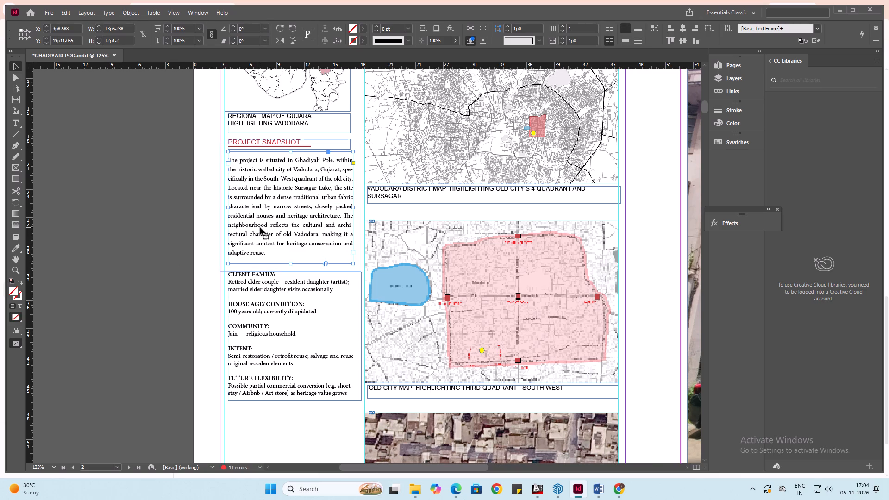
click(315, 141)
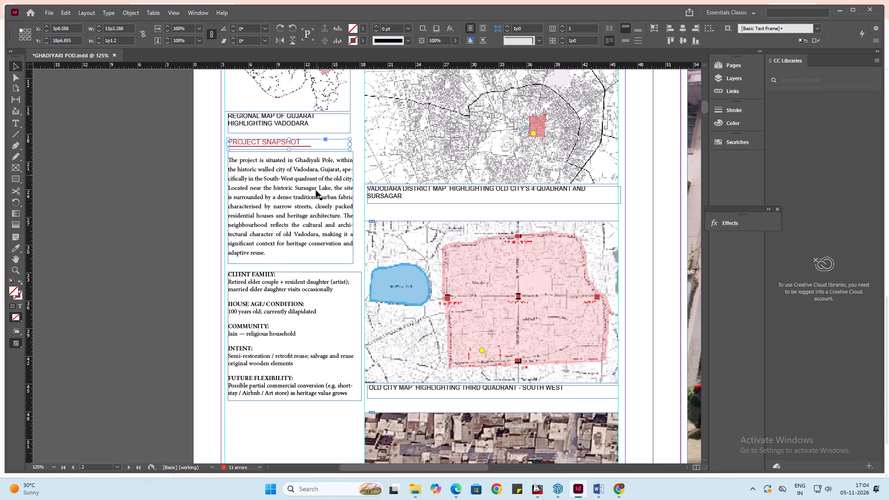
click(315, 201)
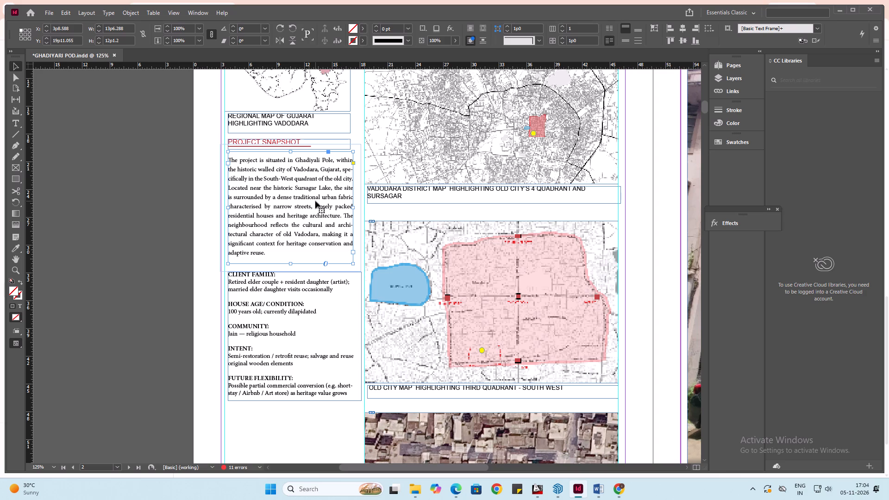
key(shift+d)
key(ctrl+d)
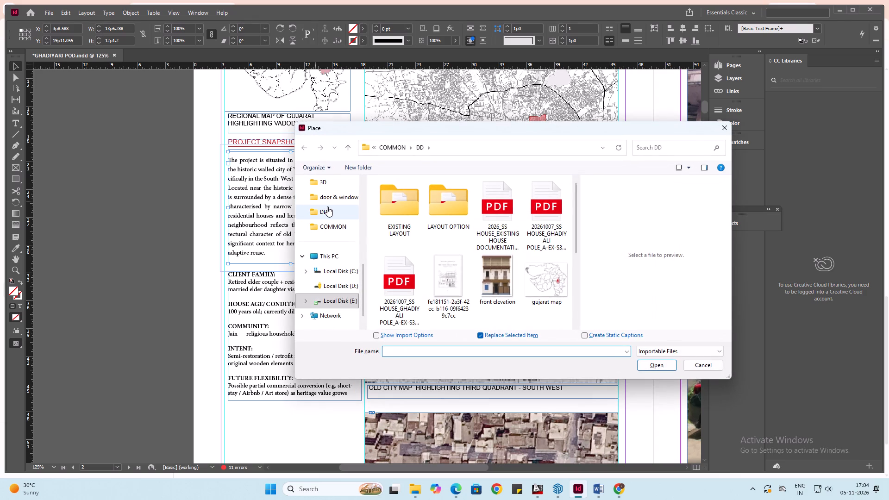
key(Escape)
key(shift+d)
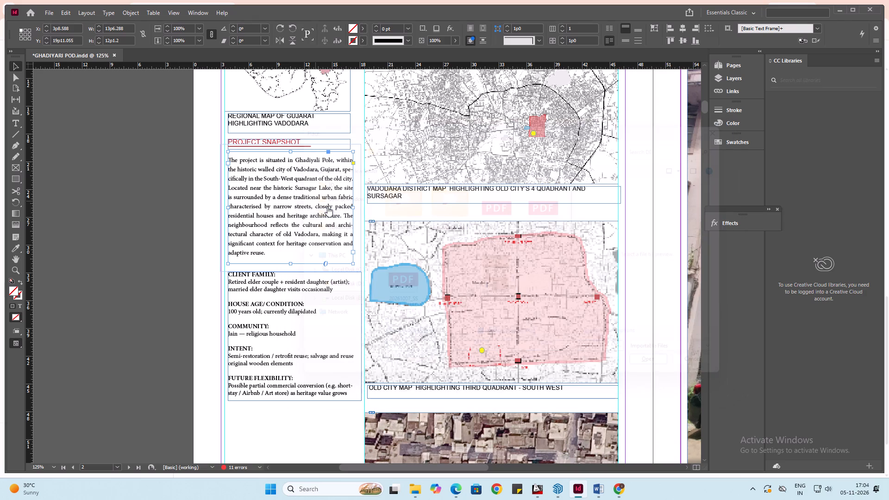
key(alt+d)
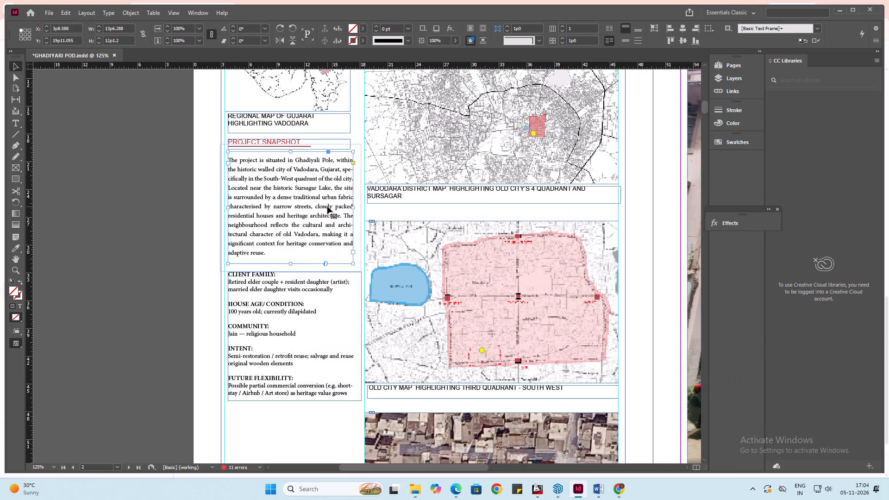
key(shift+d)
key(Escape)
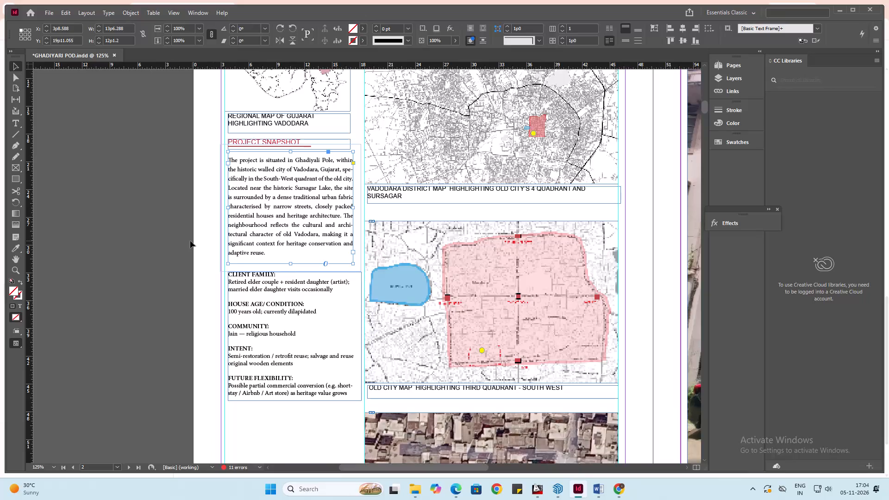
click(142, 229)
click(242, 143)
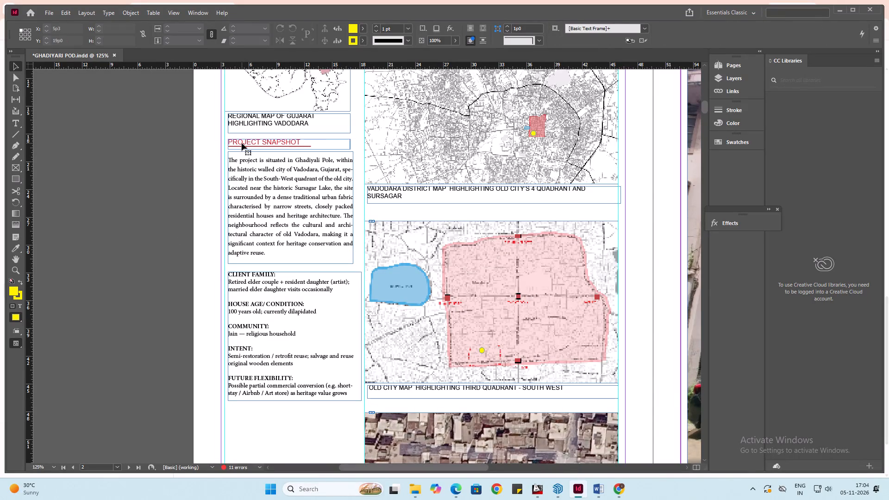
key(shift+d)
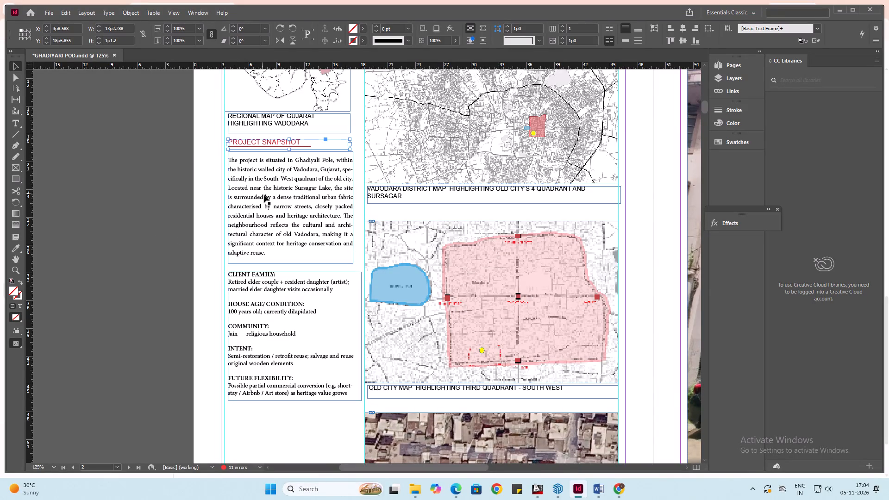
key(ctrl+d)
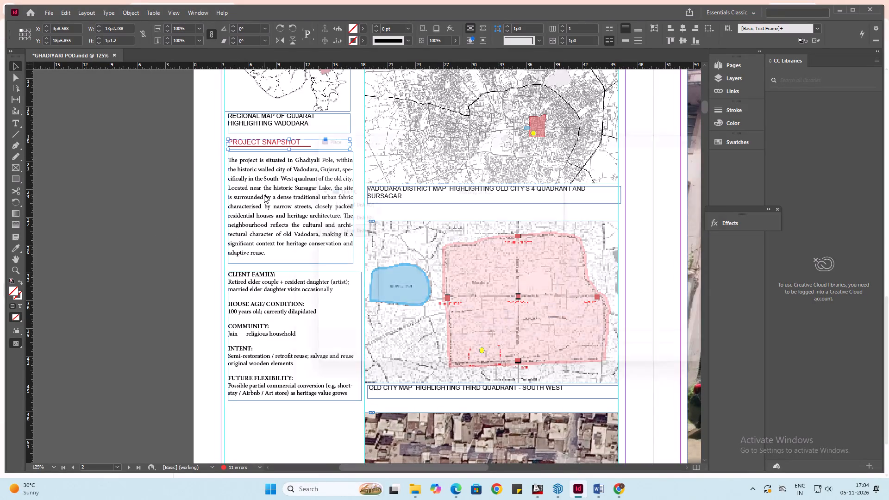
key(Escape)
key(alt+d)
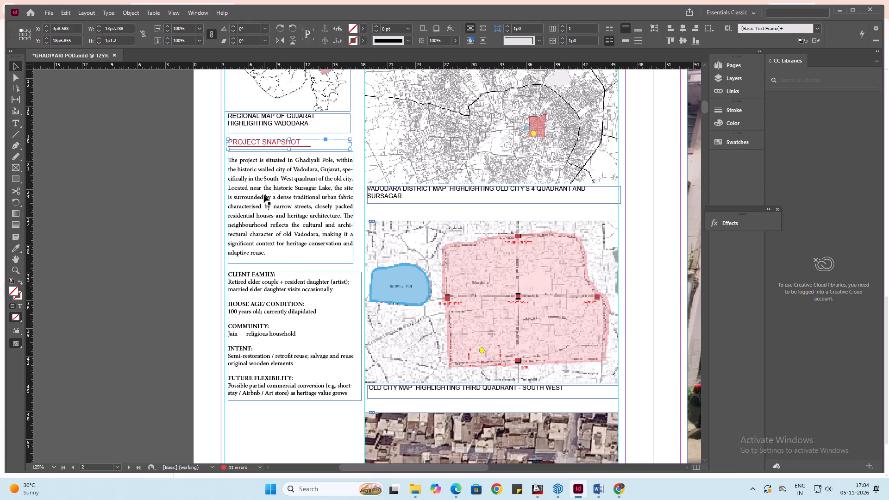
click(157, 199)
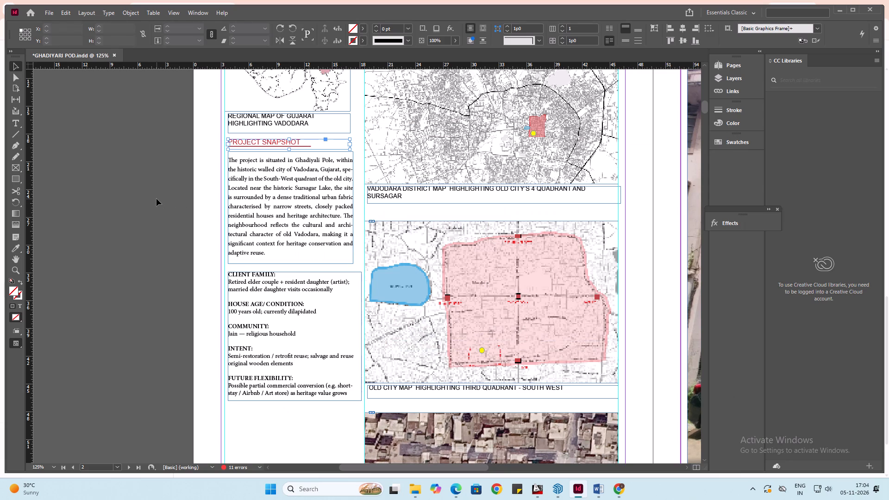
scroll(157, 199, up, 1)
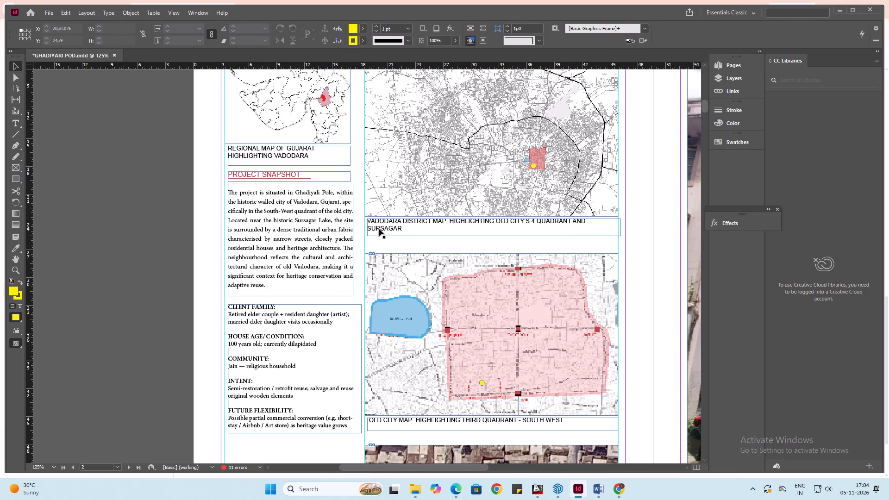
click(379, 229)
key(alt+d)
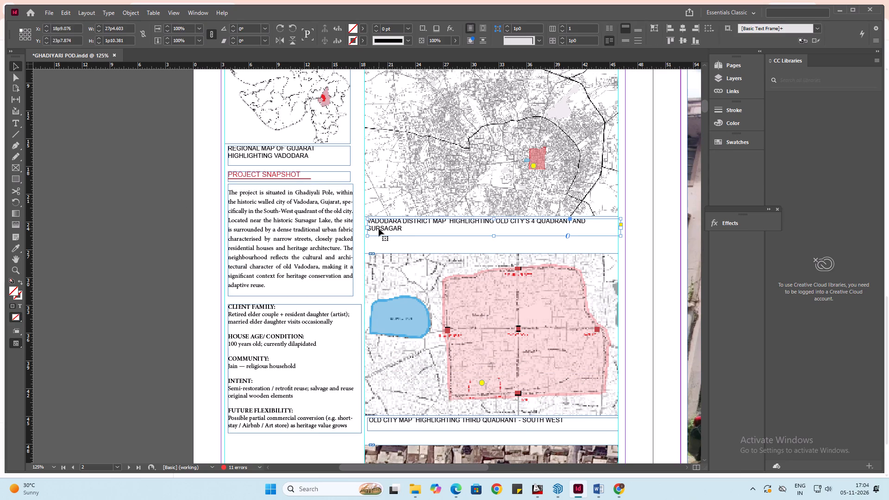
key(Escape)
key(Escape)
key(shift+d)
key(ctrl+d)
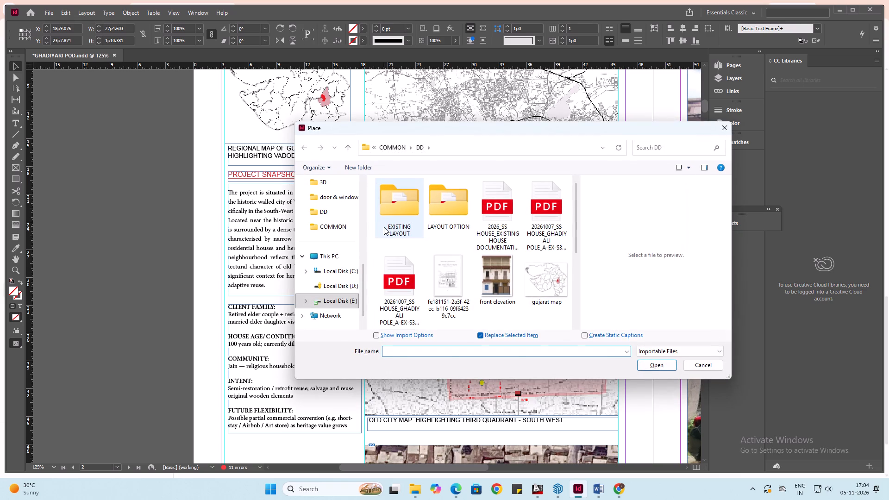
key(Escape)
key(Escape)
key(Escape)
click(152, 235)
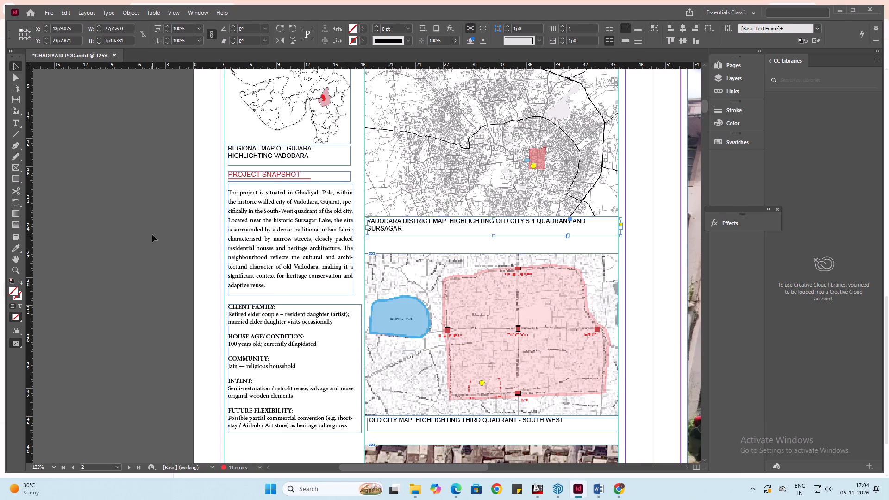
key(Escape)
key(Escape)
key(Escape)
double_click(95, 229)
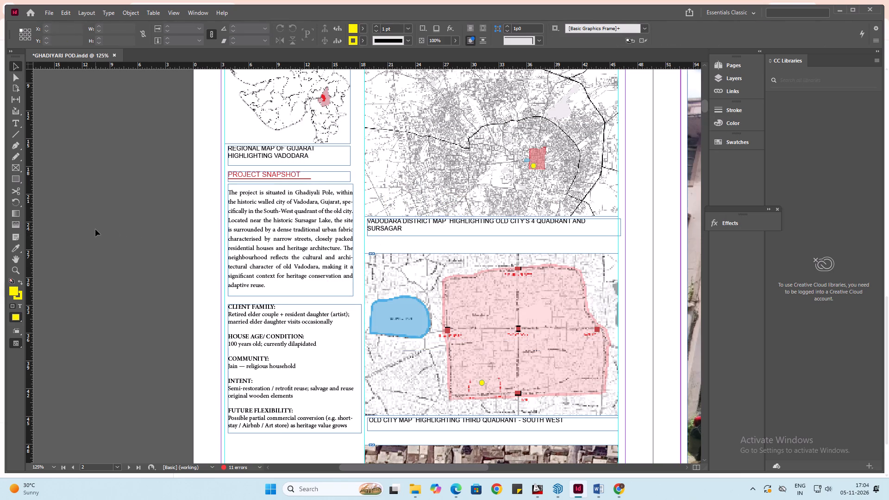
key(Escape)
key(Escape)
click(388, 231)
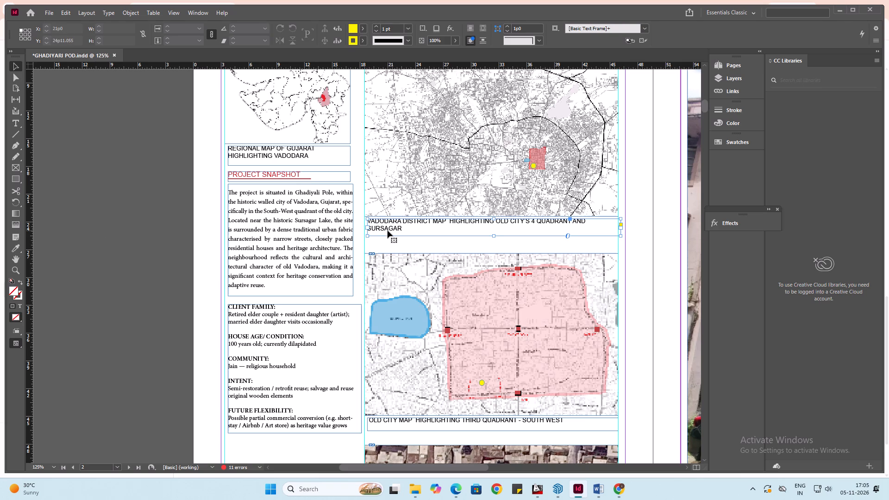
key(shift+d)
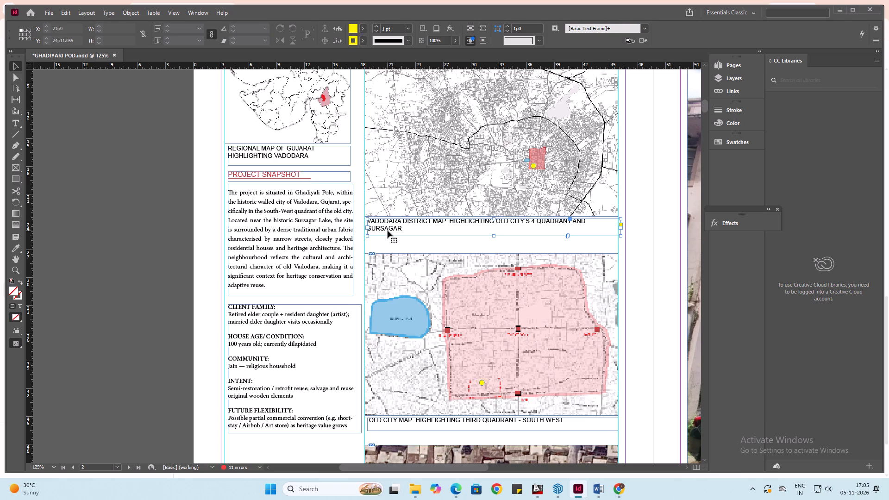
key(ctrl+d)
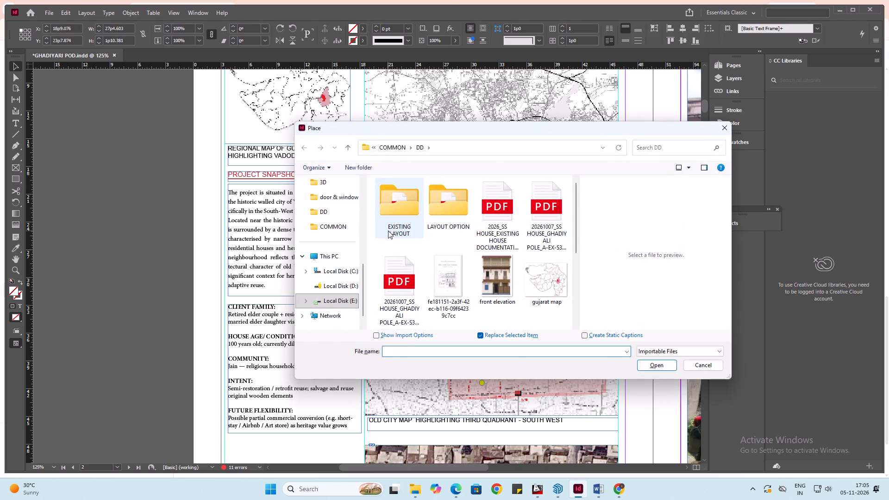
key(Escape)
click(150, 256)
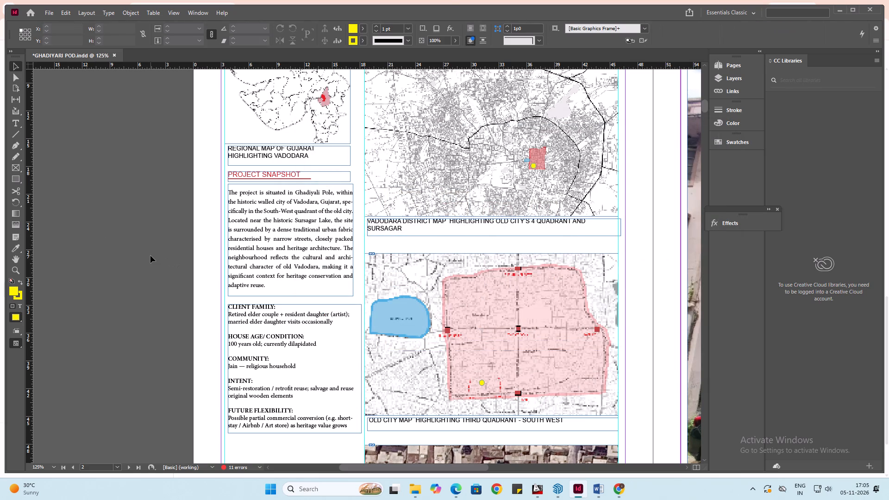
Check the text frame options of the Vadodara district map caption and the Project Snapshot heading.
click(374, 229)
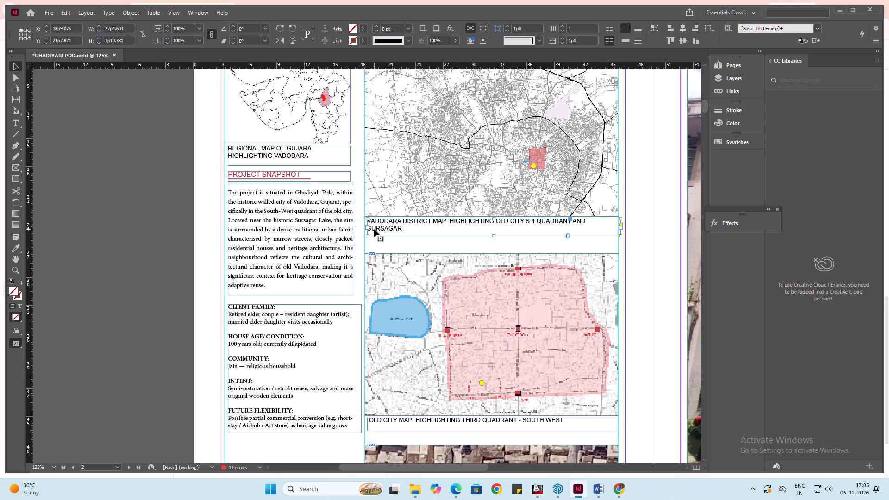
key(ctrl+b)
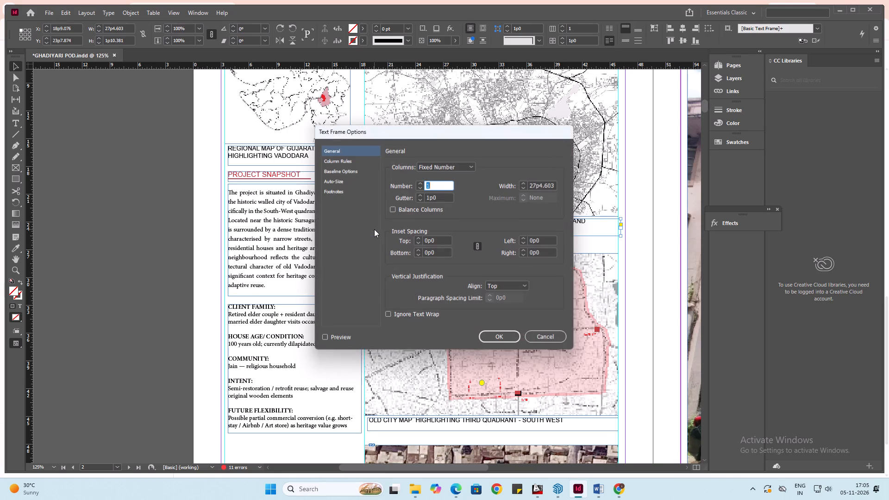
key(Escape)
click(297, 174)
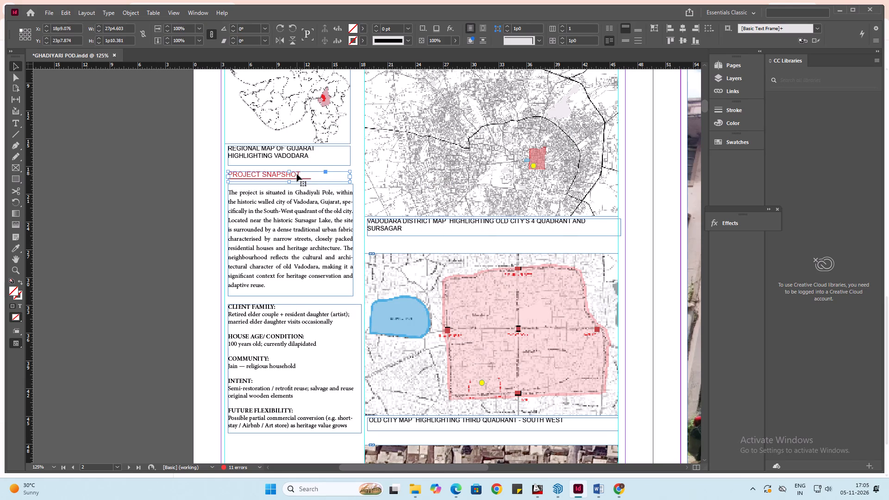
key(ctrl+b)
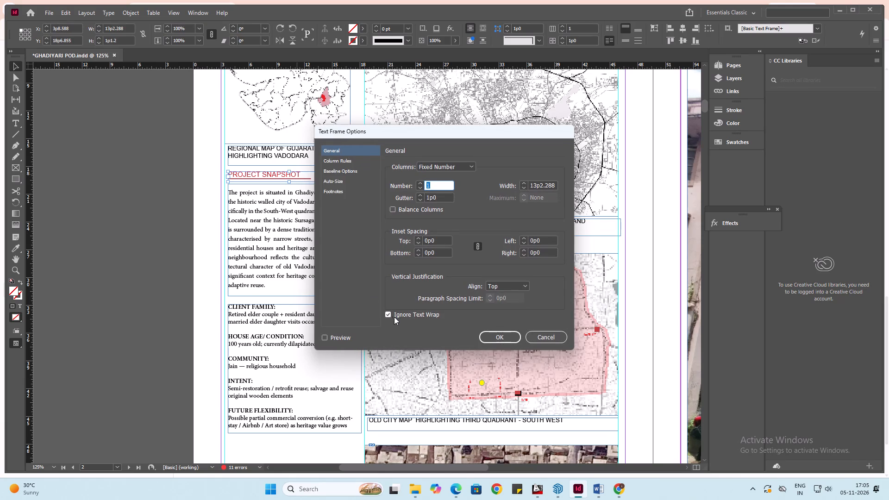
key(Escape)
Enable Ignore Text Wrap in the location paragraph's text frame options and deselect the frame.
click(280, 224)
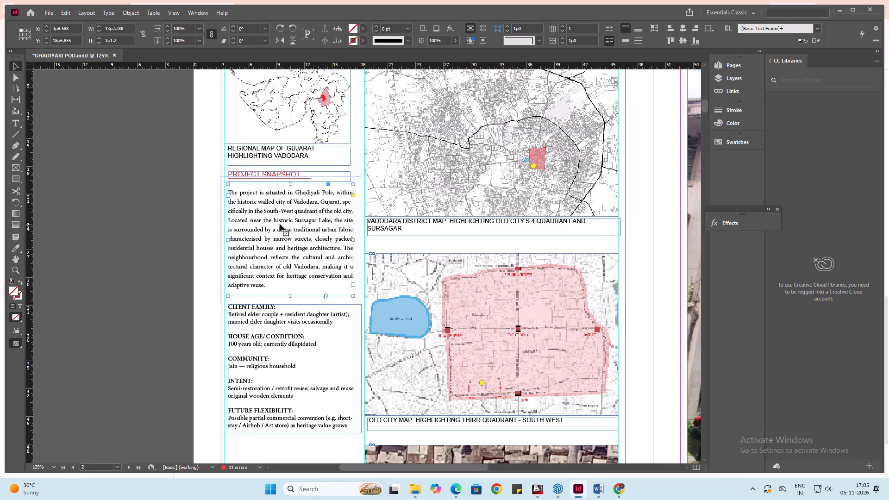
key(ctrl+b)
click(414, 315)
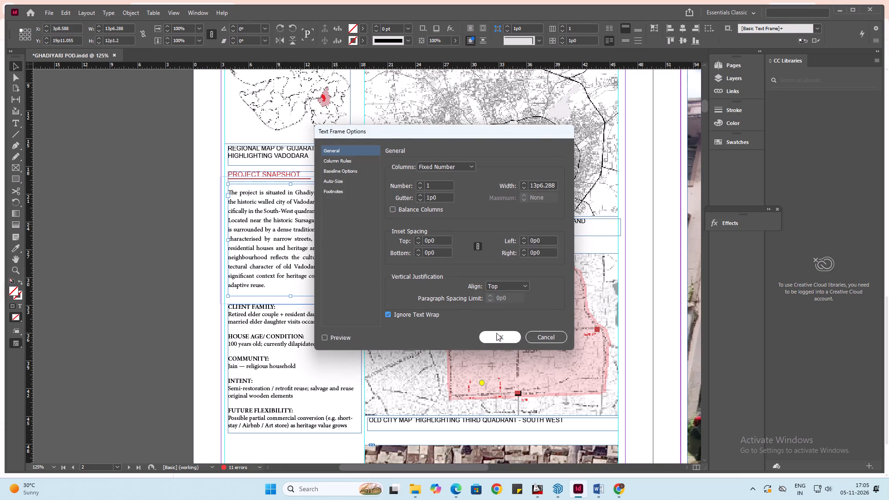
click(493, 339)
click(125, 273)
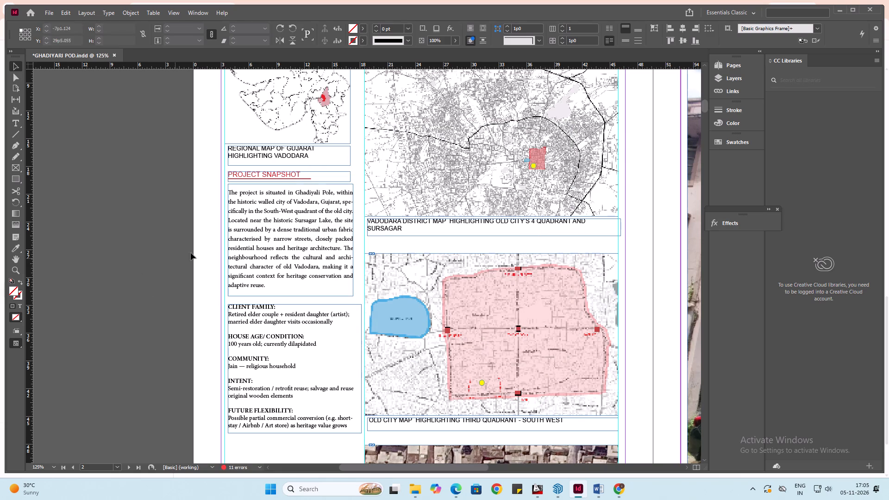
Nudge the location text frame up to about Y 19p7, closer beneath the Project Snapshot heading.
click(249, 243)
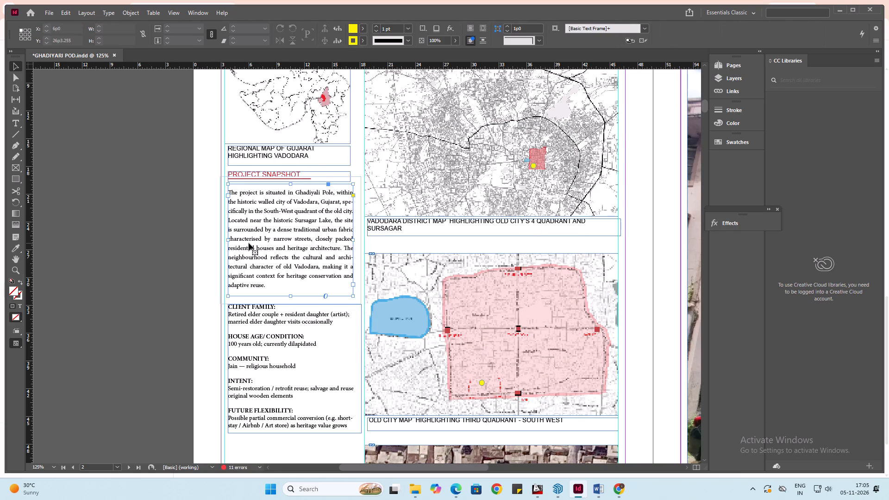
key(Up)
key(Up)
key(Up)
key(Up)
key(Up)
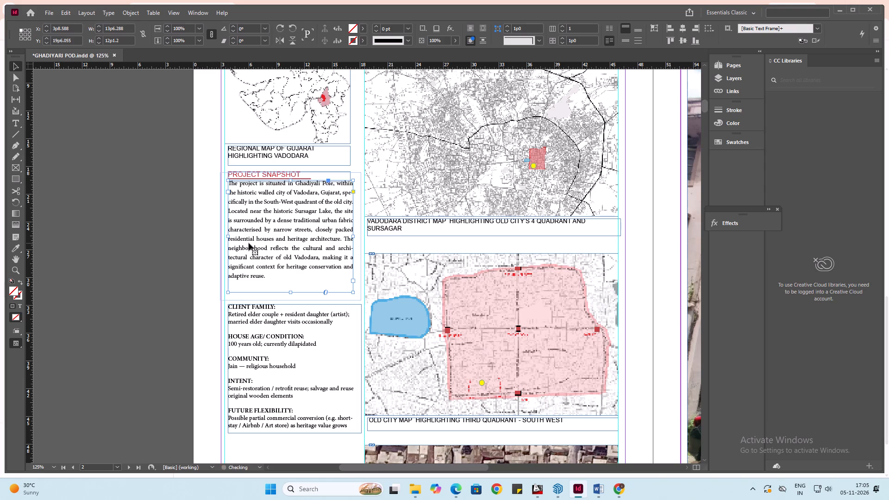
key(Down)
key(Up)
key(Down)
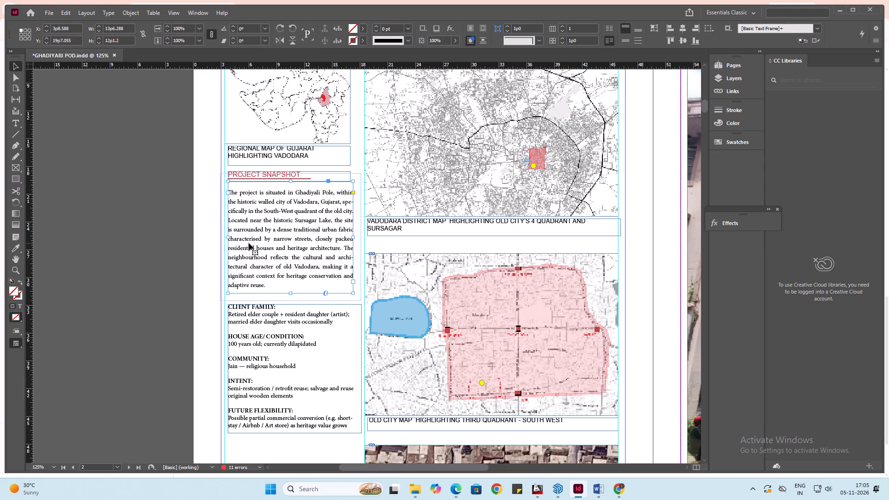
Nudge the Project Snapshot heading and its underline down together to about Y 19p1.9, closer to the location paragraph.
click(131, 244)
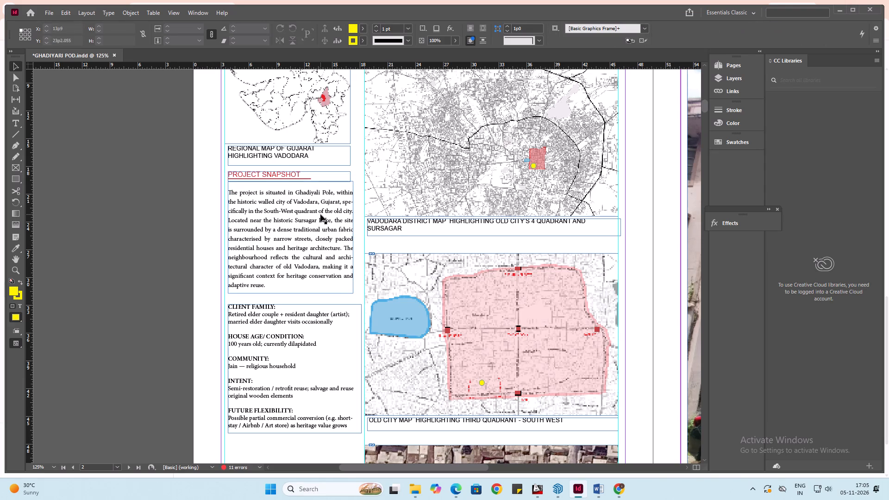
click(281, 175)
shift+click(300, 178)
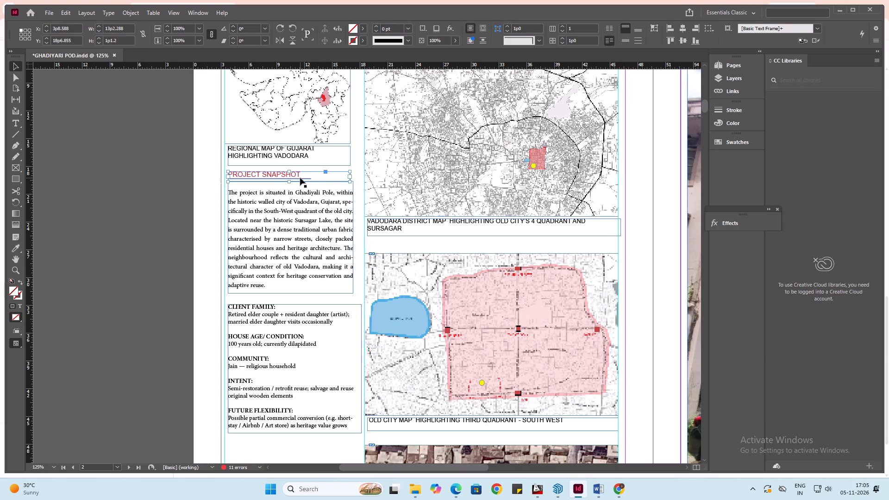
key(Down)
key(Down)
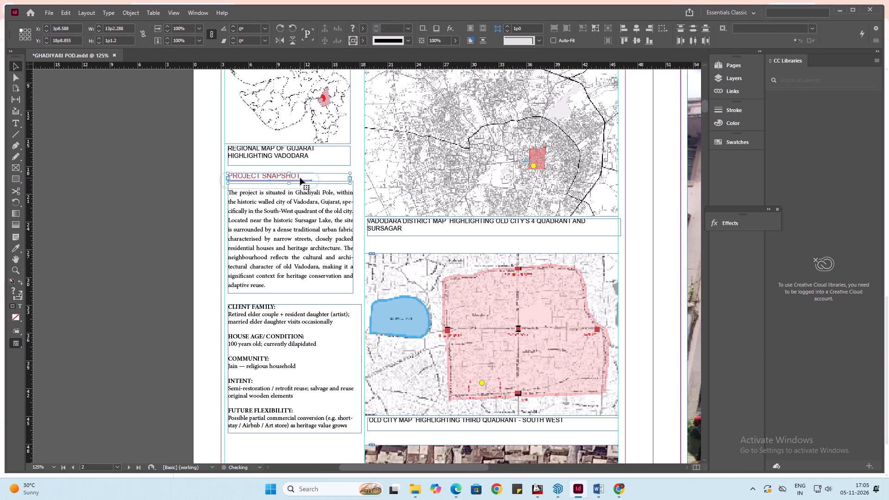
key(Down)
key(Down)
key(Down)
key(Down)
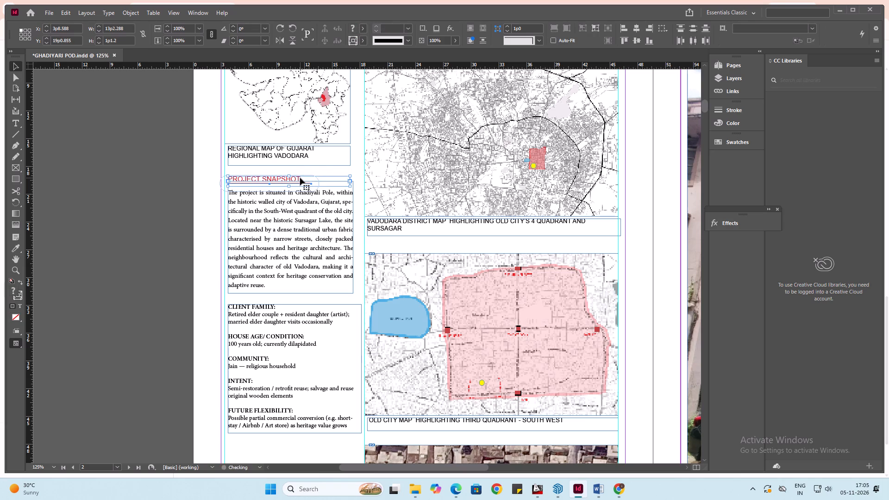
key(Down)
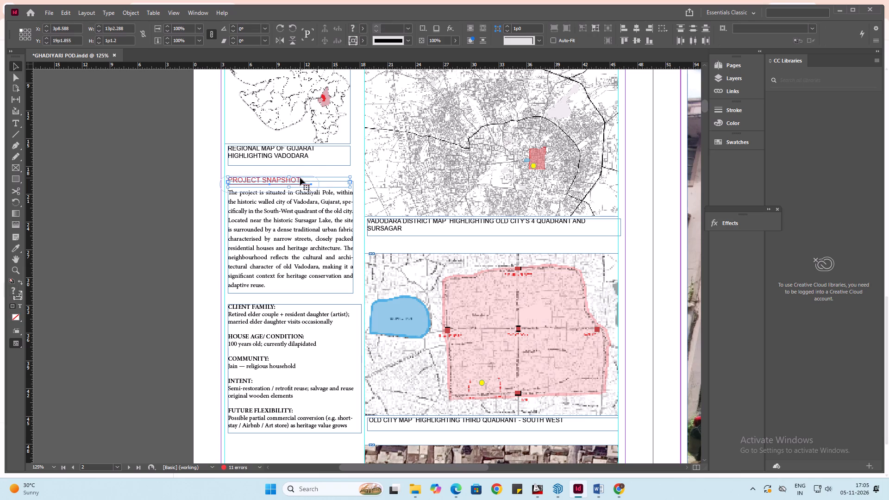
Move the heading, underline and location paragraph up together to about Y 18p3.9, beneath the regional map caption, and deselect them.
shift+click(316, 239)
drag(315, 239, 315, 237)
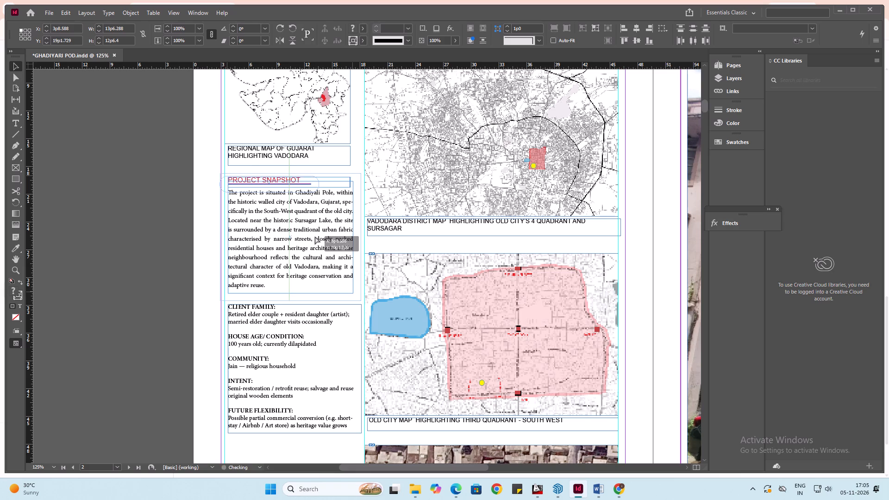
drag(315, 237, 315, 232)
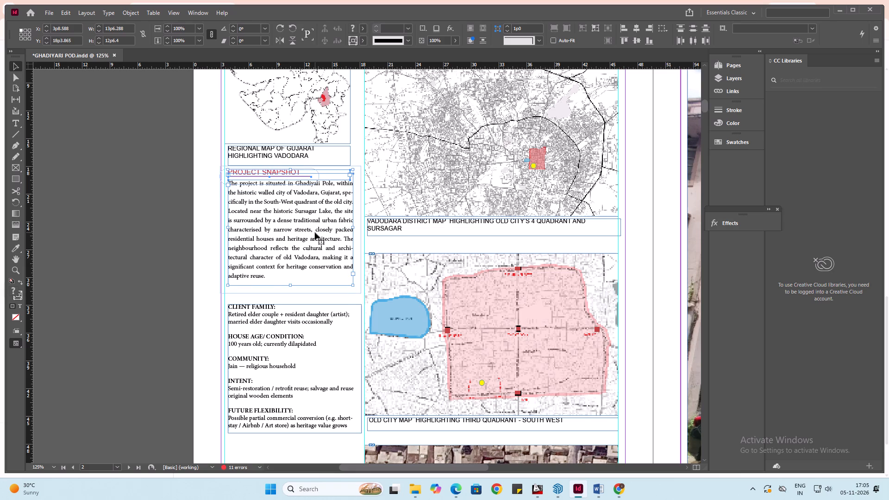
click(145, 275)
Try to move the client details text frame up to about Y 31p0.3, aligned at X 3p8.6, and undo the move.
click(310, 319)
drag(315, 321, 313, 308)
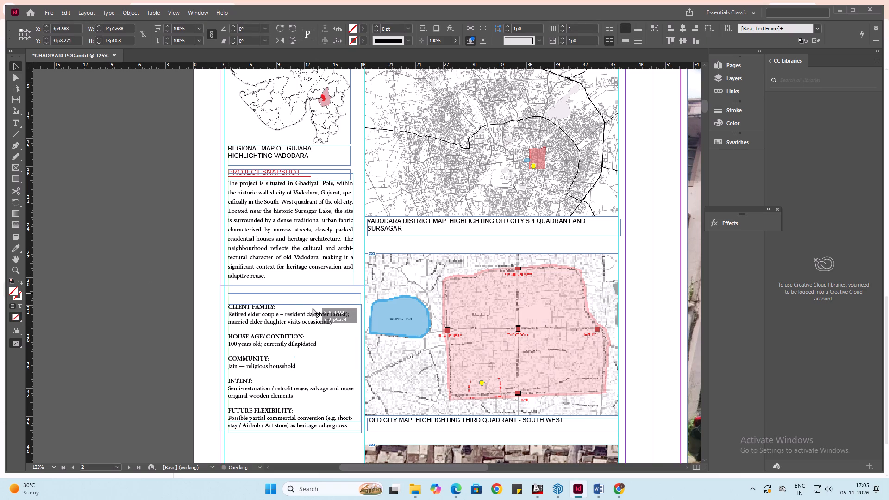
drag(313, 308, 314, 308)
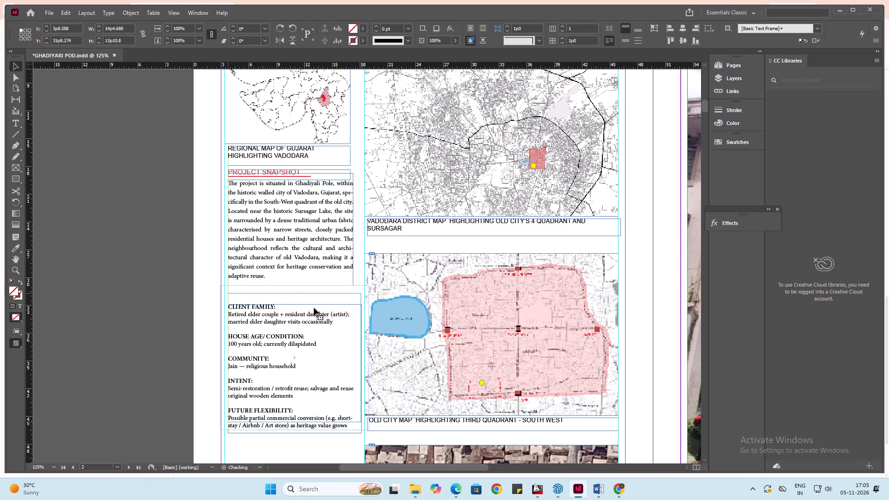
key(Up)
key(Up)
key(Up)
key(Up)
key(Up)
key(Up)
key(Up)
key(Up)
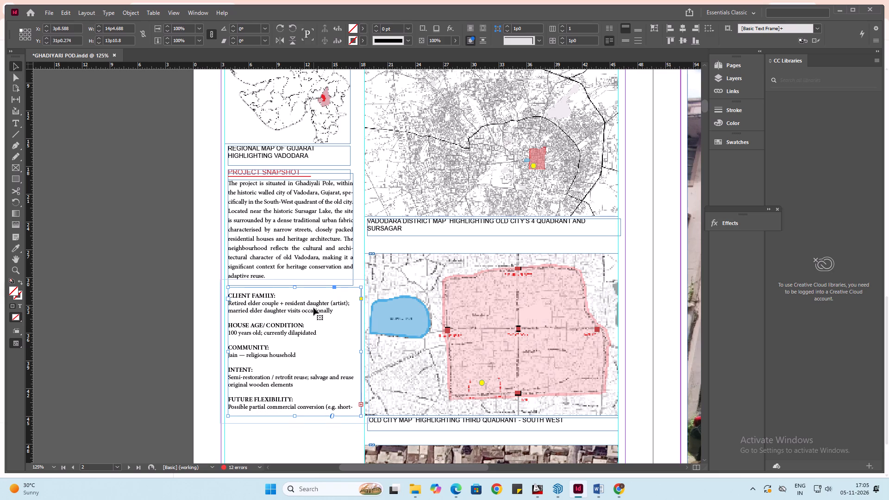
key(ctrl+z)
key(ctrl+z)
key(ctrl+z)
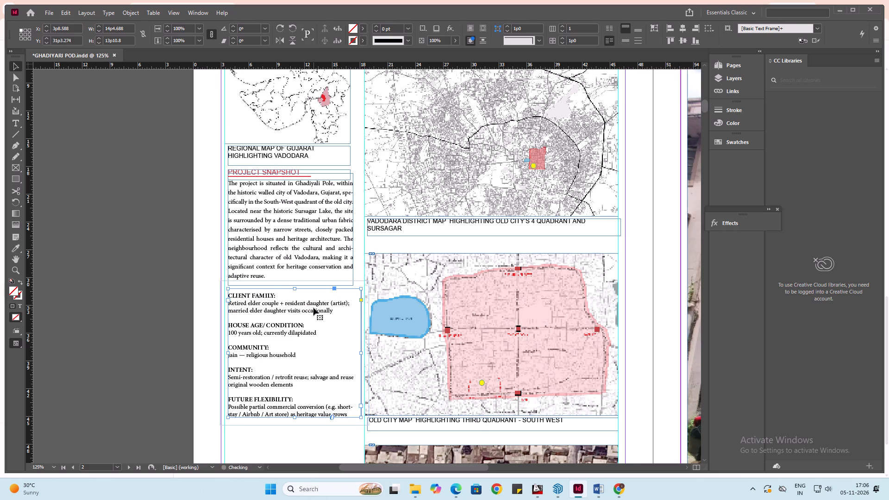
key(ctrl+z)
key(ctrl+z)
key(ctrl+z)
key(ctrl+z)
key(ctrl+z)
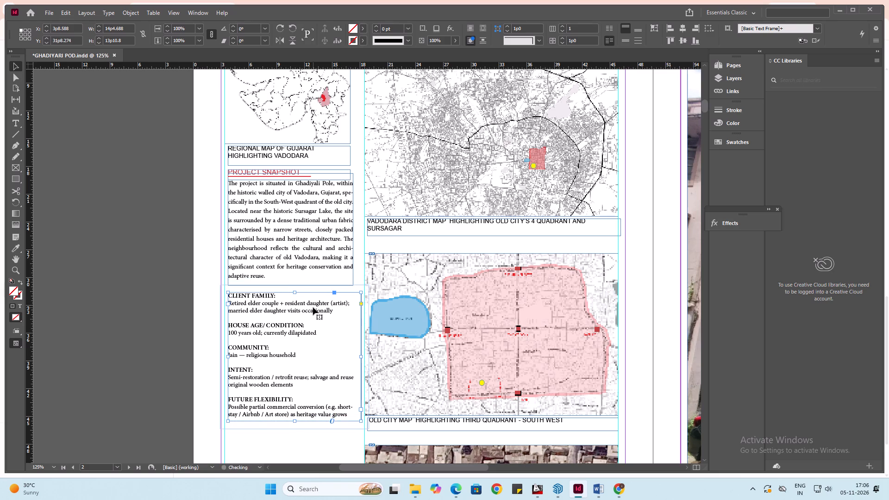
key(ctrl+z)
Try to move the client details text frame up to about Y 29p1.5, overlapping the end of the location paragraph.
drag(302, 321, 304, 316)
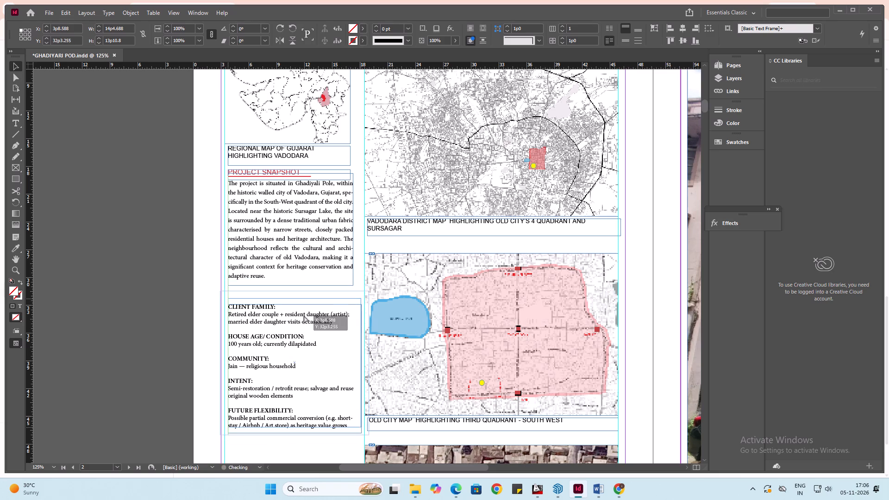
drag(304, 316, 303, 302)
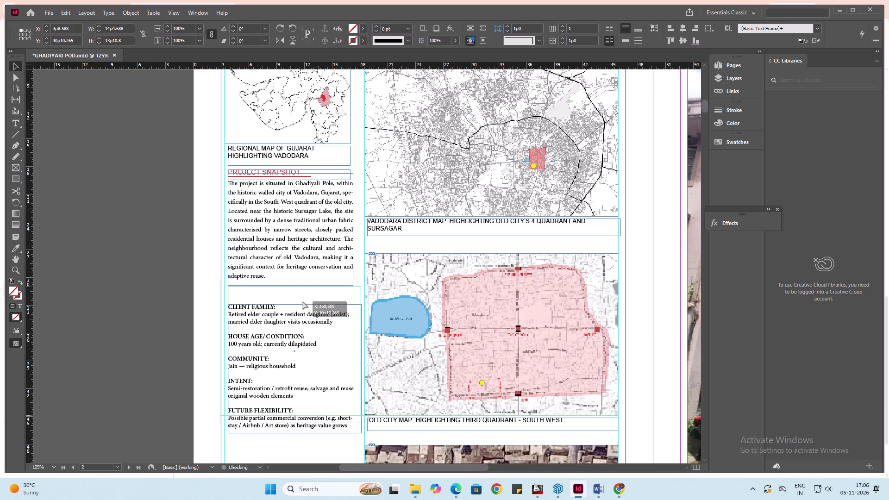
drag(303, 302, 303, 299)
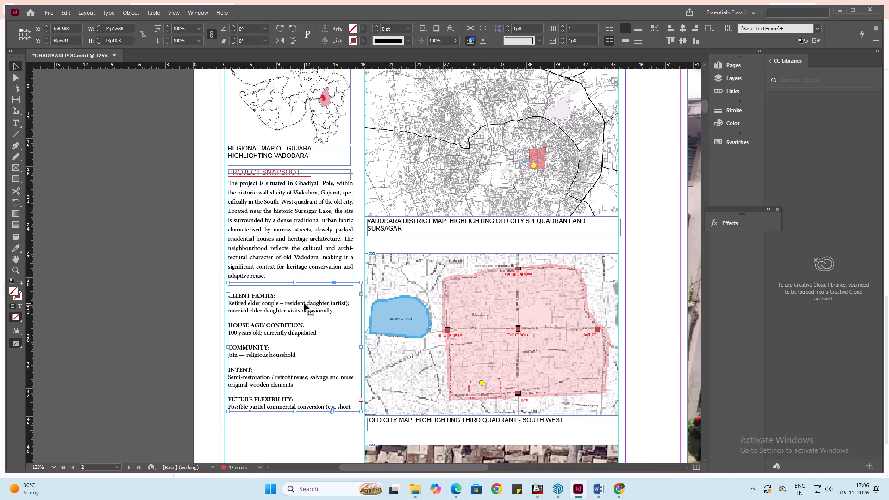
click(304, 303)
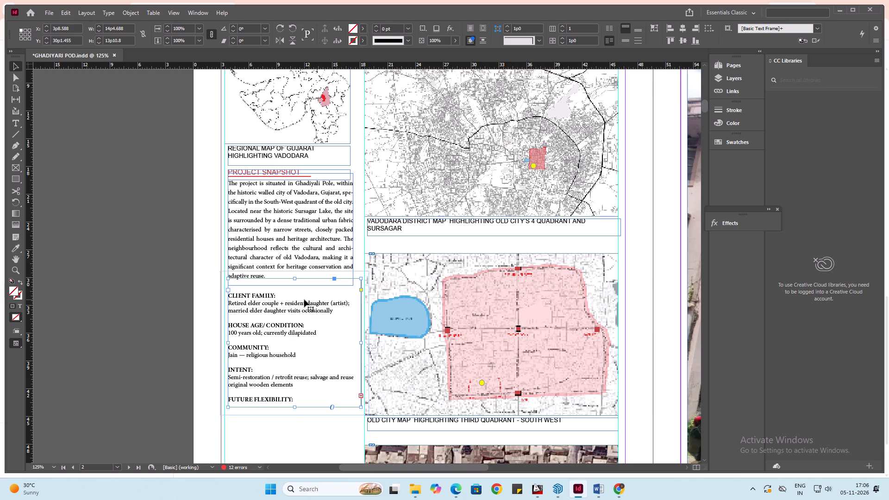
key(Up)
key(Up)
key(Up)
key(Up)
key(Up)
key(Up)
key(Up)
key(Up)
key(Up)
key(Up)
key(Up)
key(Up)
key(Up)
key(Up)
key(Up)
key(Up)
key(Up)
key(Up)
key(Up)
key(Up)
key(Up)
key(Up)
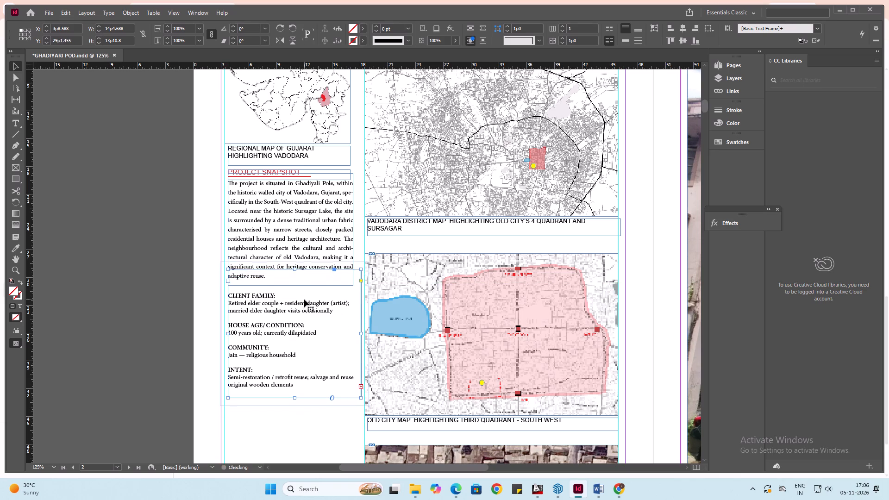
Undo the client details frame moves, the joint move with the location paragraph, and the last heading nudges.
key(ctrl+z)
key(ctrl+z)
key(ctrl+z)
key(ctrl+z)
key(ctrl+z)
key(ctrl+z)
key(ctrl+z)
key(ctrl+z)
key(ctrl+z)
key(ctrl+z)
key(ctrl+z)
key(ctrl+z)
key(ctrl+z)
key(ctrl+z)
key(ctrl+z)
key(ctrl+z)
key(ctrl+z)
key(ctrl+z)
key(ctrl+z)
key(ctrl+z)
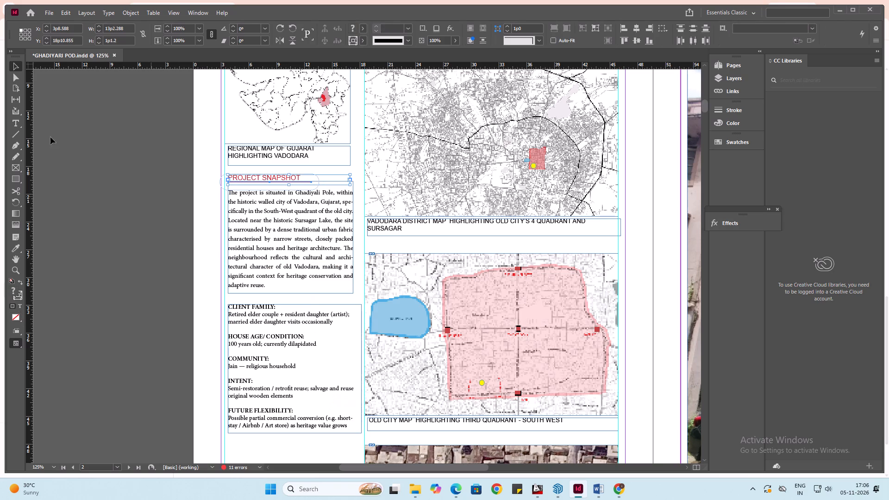
Redo the heading nudges and the joint move of heading and location paragraph up to about Y 18p3.9, and deselect.
click(61, 14)
click(80, 35)
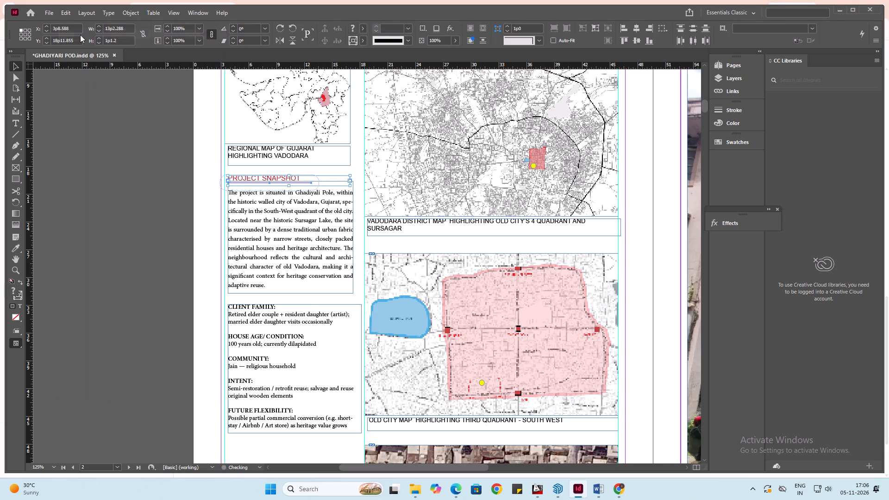
click(69, 13)
click(76, 36)
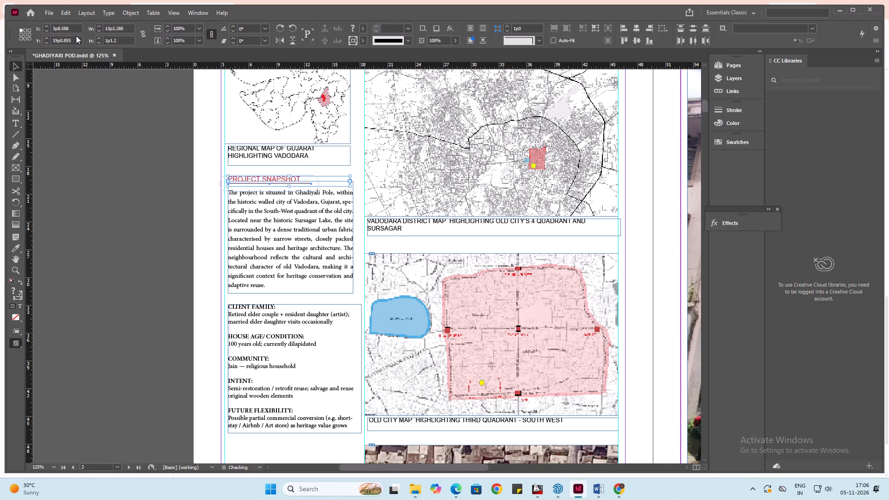
click(64, 16)
click(80, 32)
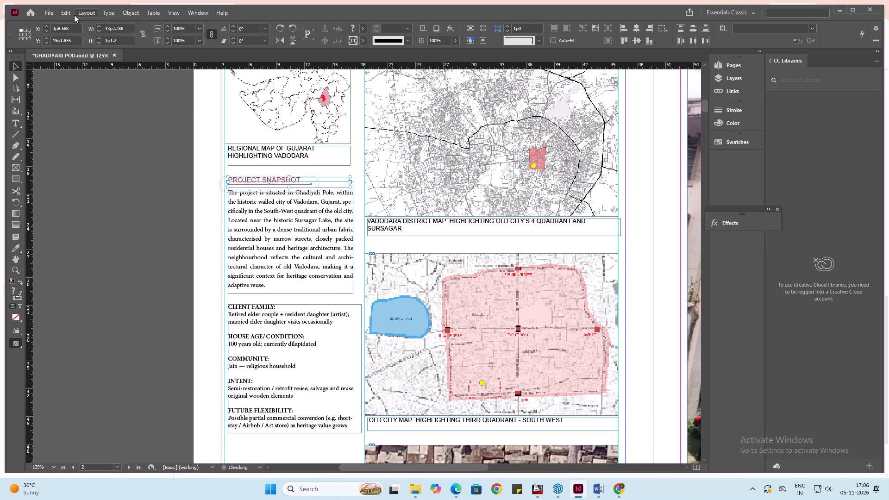
click(70, 12)
click(81, 34)
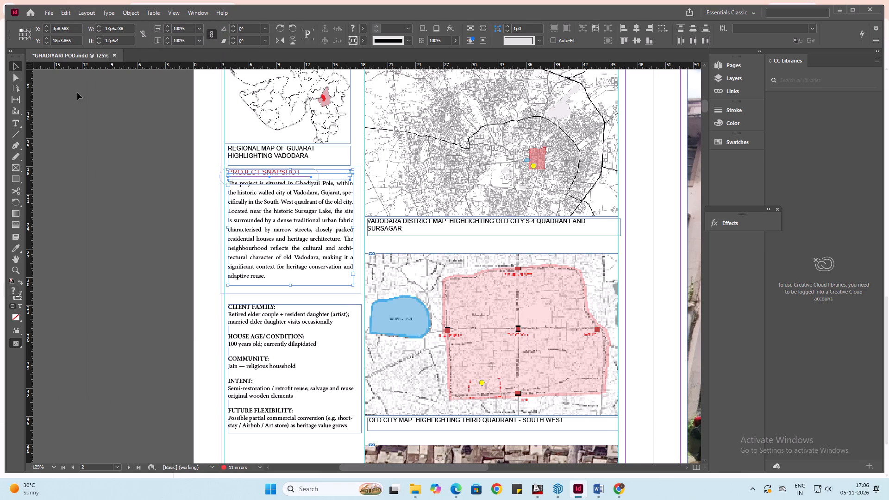
click(115, 322)
Move the client details text frame up to about Y 30p6.4 at X 3p8.6, directly below the location paragraph.
click(259, 413)
drag(263, 417, 265, 408)
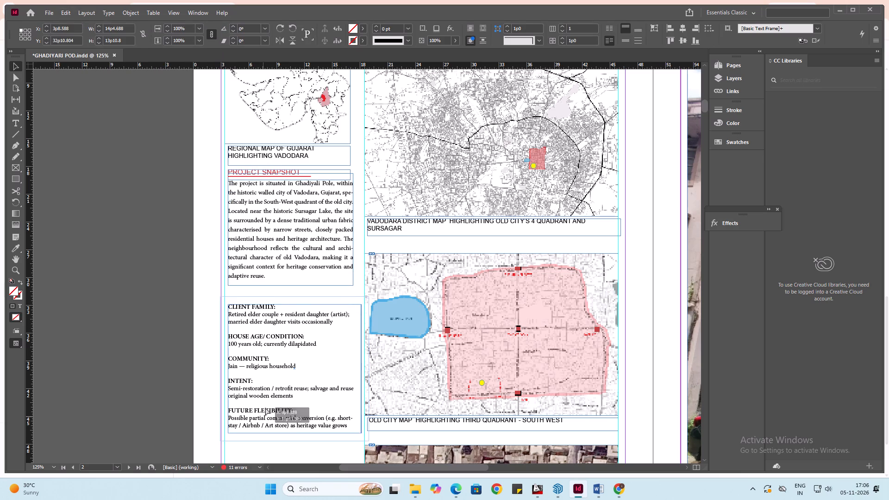
drag(265, 408, 264, 402)
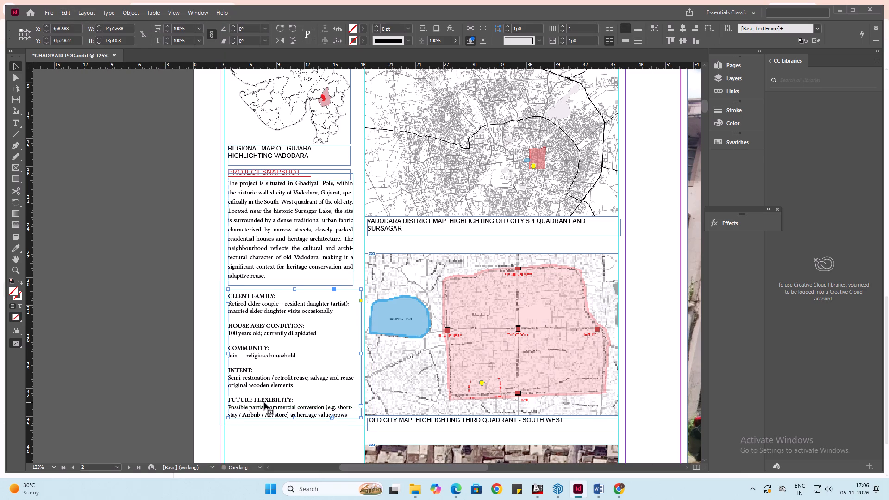
click(265, 402)
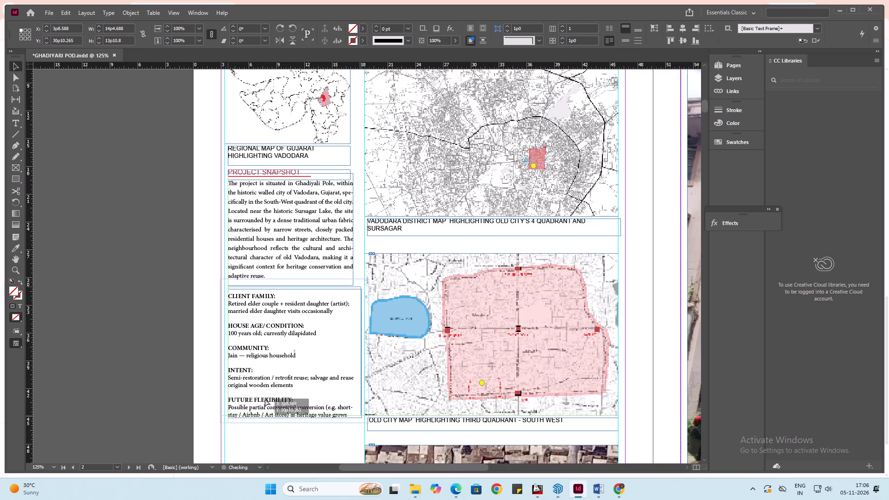
drag(268, 398, 267, 394)
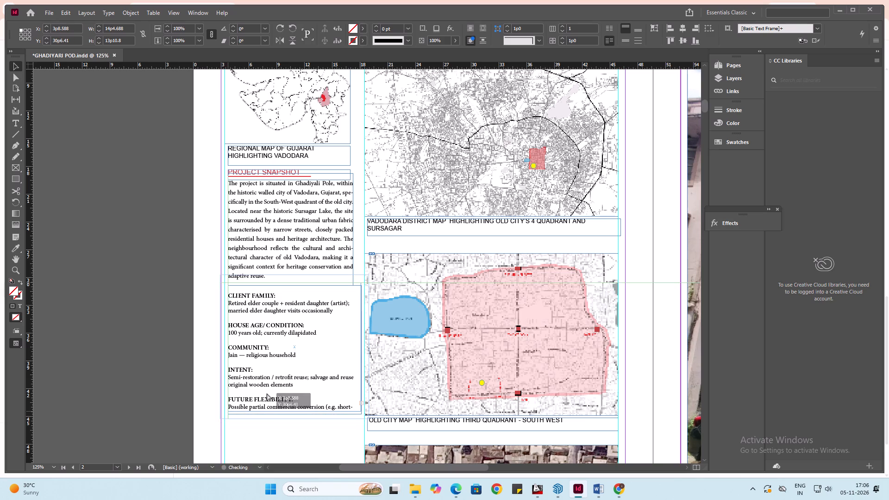
drag(267, 394, 267, 394)
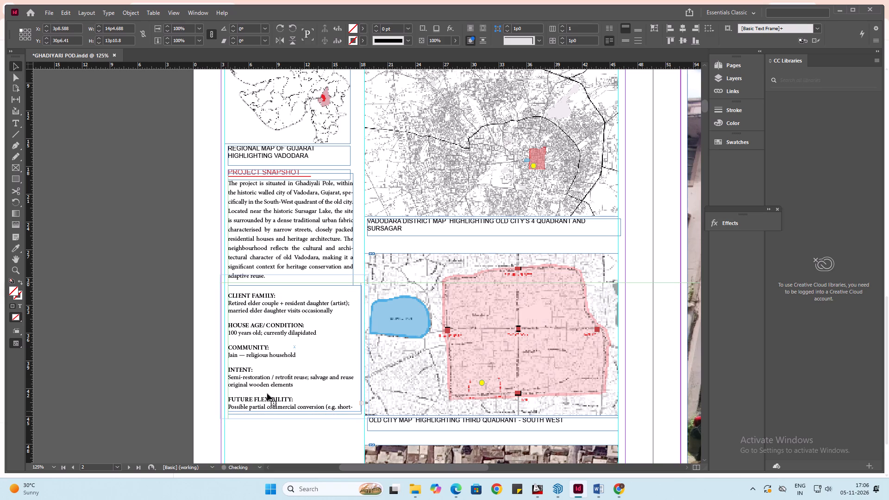
click(267, 394)
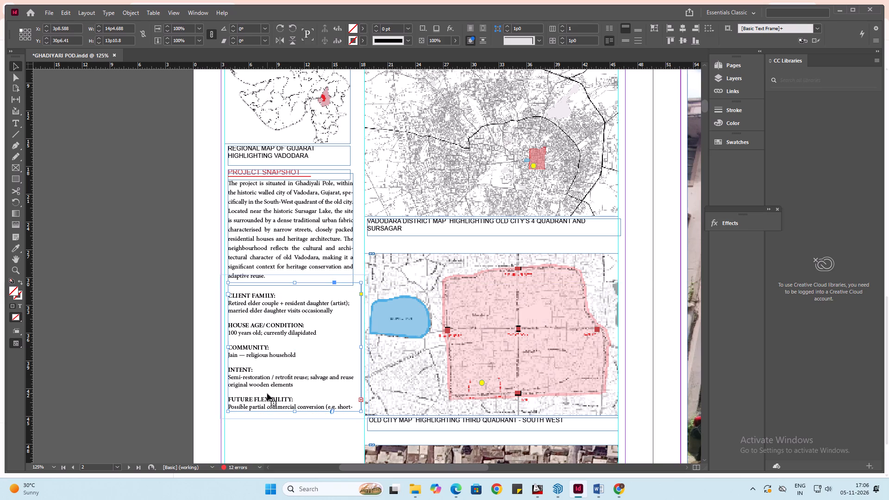
Enable Ignore Text Wrap in the client details frame's text frame options.
key(ctrl+b)
click(423, 314)
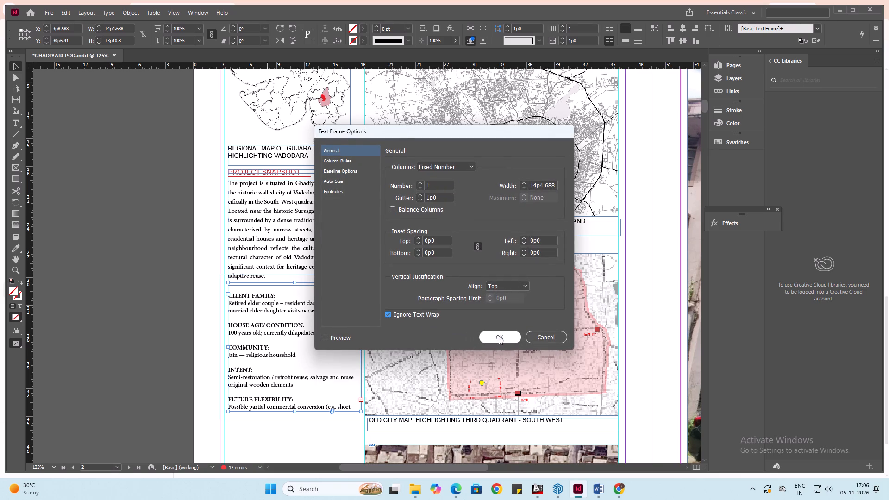
click(499, 336)
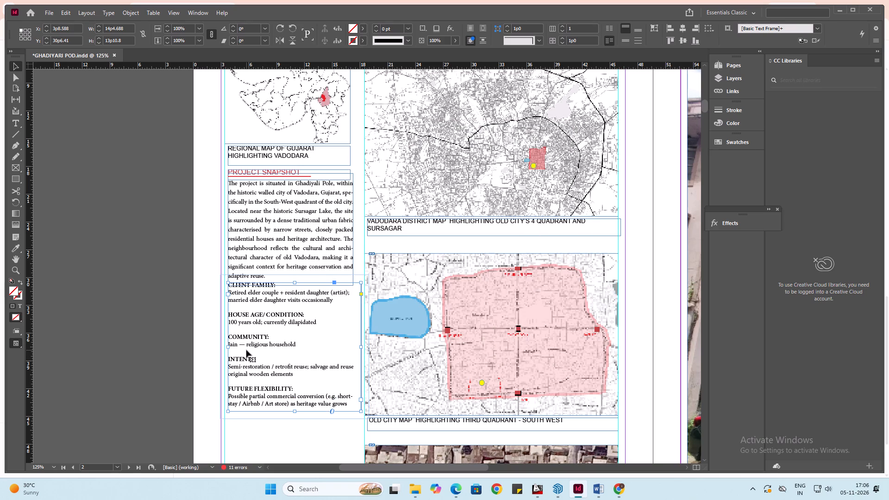
Nudge the client details text frame down to about Y 30p10.4, just below the location paragraph, and deselect it.
key(Down)
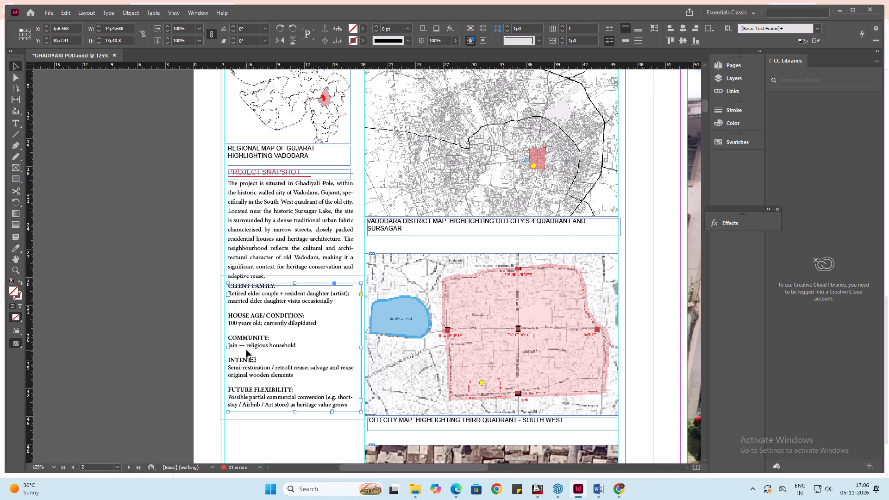
key(Down)
key(Down)
key(Down)
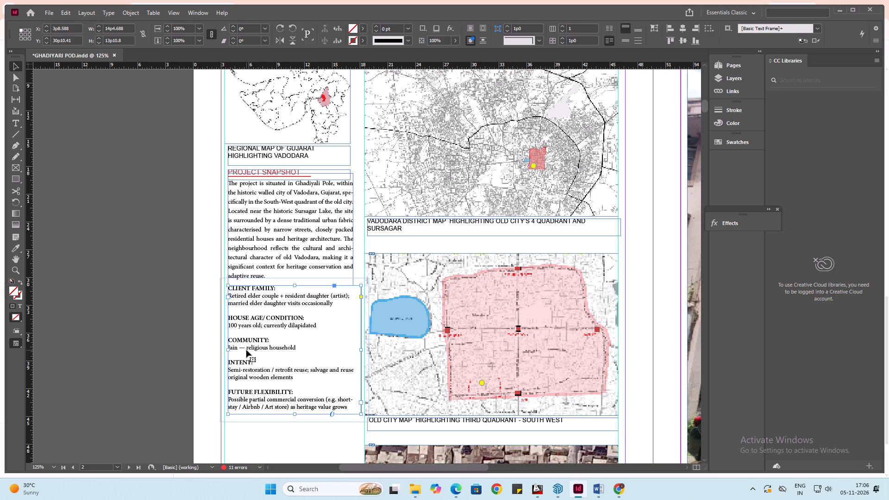
click(107, 311)
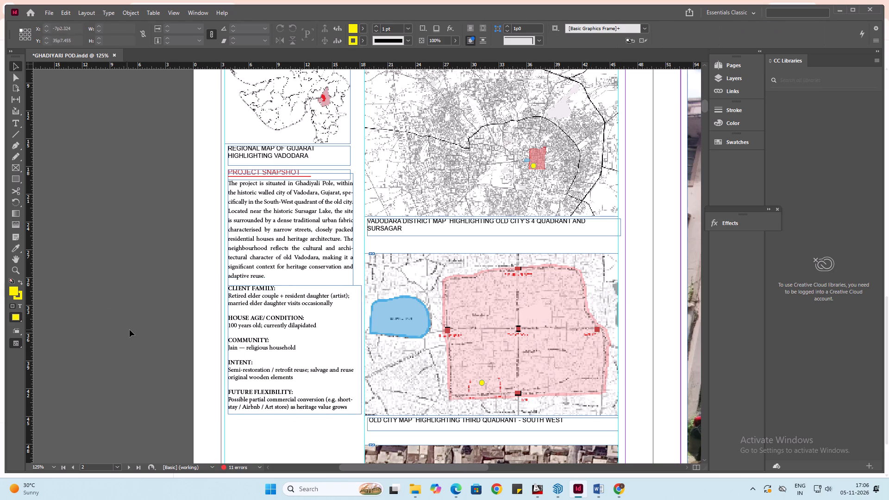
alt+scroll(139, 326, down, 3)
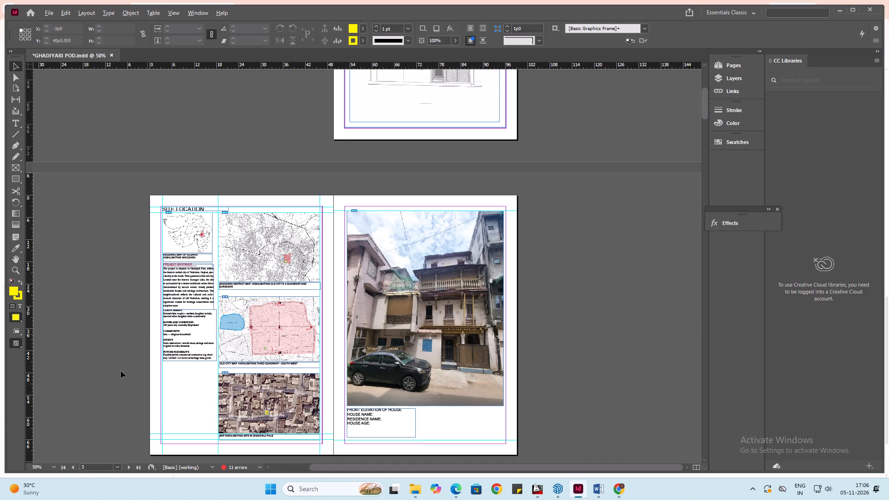
Check the font of the Vadodara district map caption and set the whole location paragraph to Arial Regular.
alt+scroll(125, 424, up, 1)
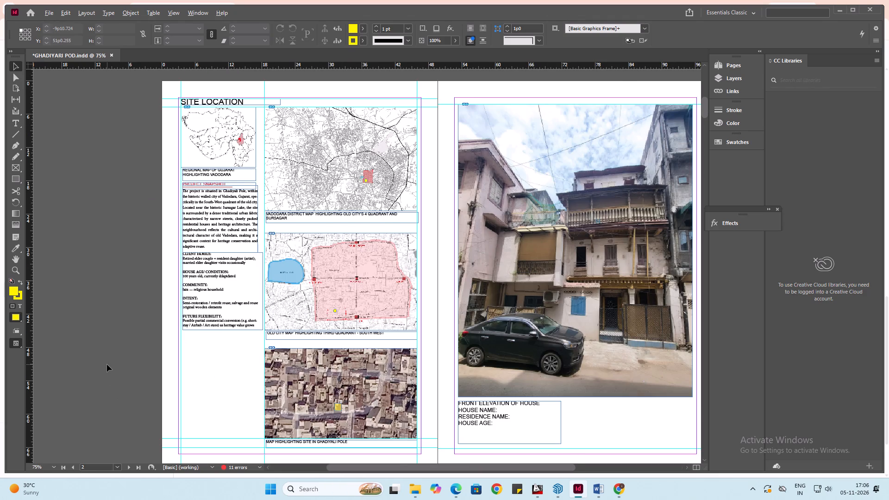
alt+scroll(107, 364, up, 1)
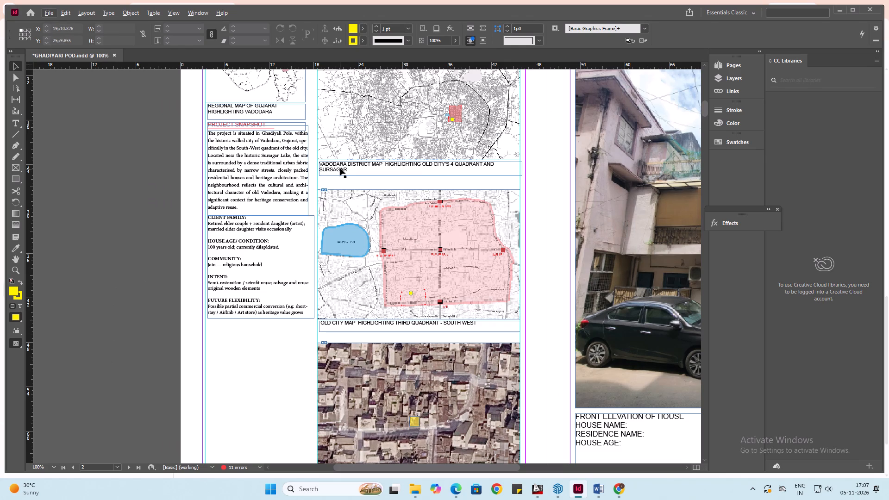
click(340, 168)
double_click(340, 168)
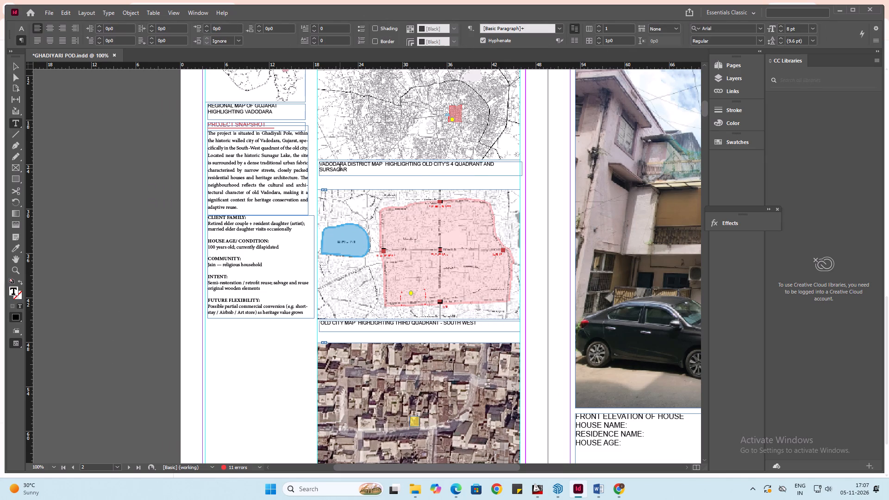
key(ctrl+a)
click(101, 204)
key(v)
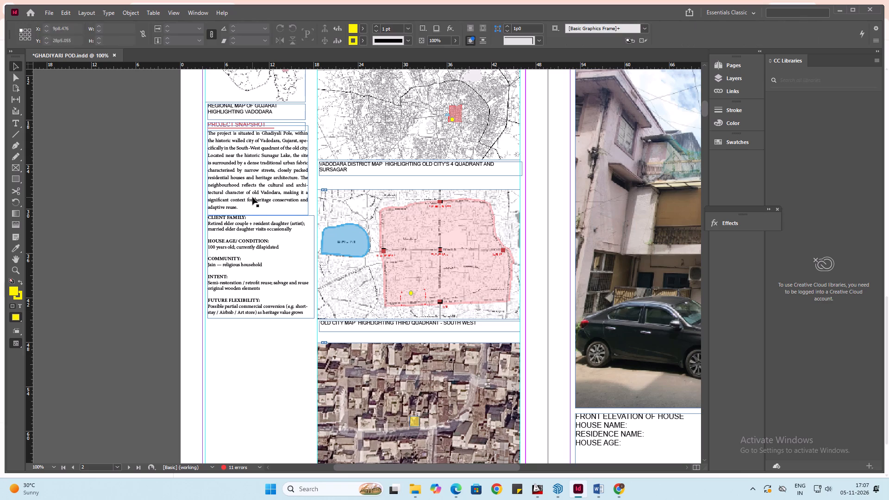
double_click(252, 197)
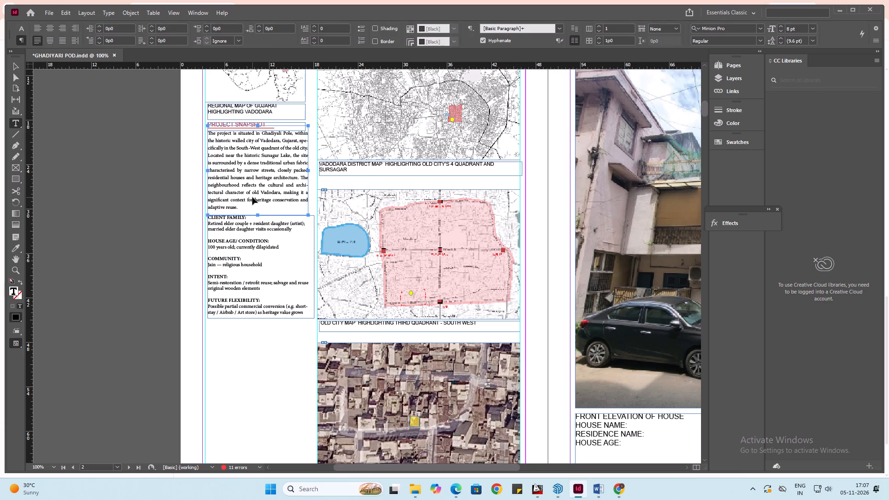
key(ctrl+a)
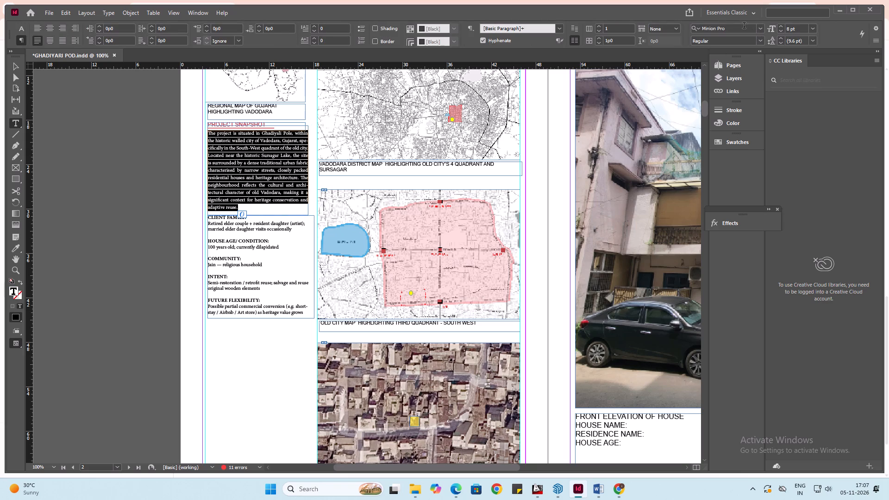
click(741, 25)
text(ARI)
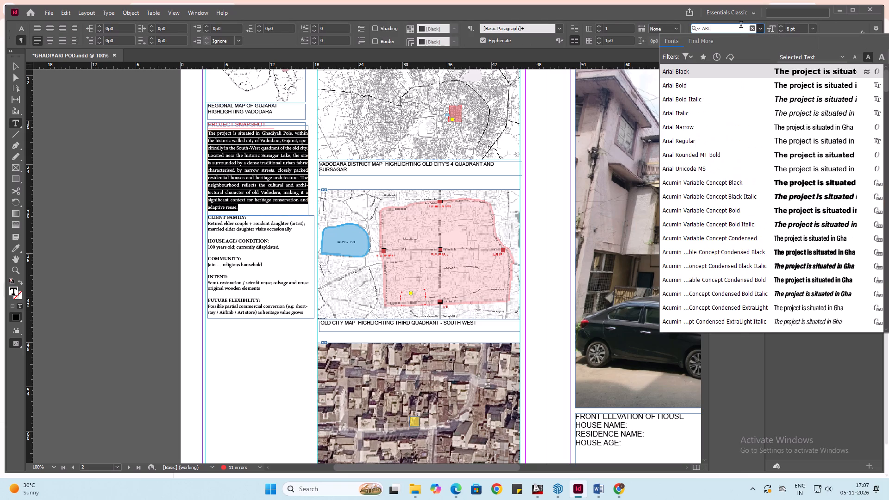
text(AL)
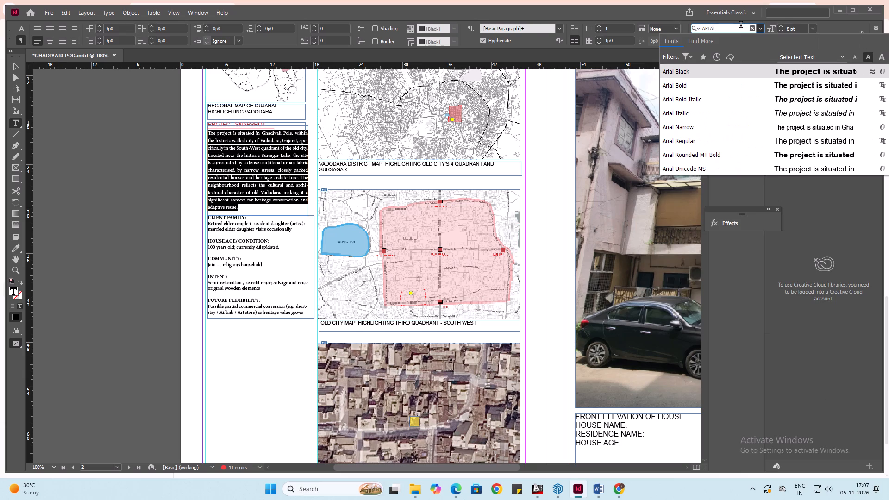
click(710, 143)
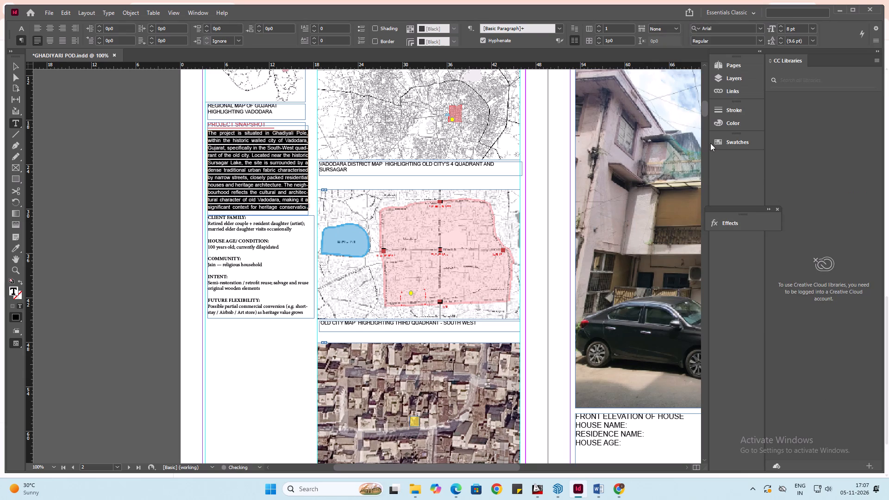
click(157, 208)
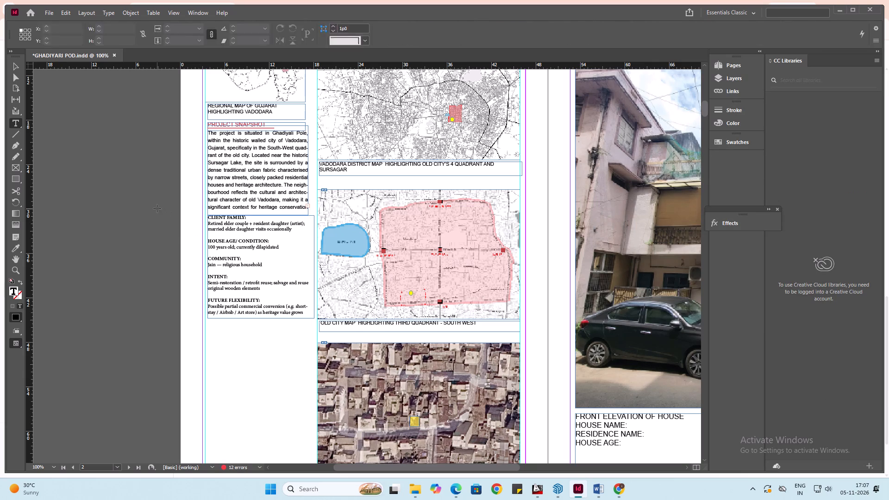
key(v)
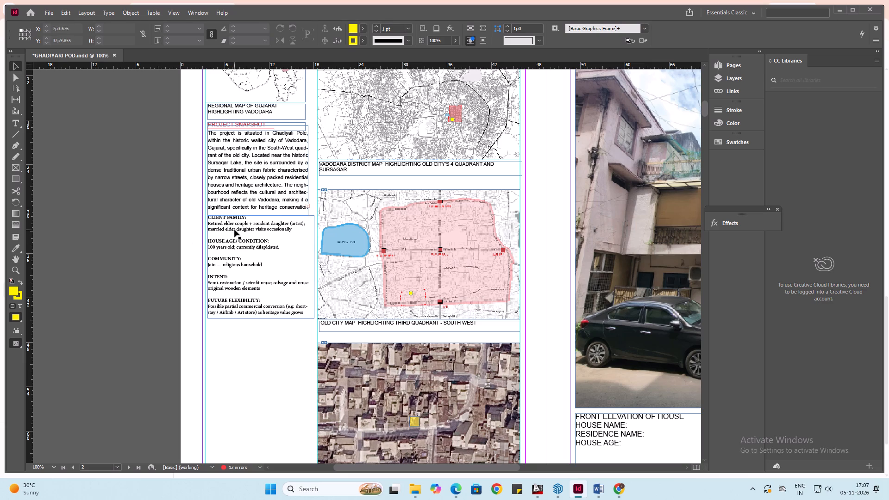
Check the Project Snapshot heading's font and set all of the client details text to Arial Regular.
click(242, 124)
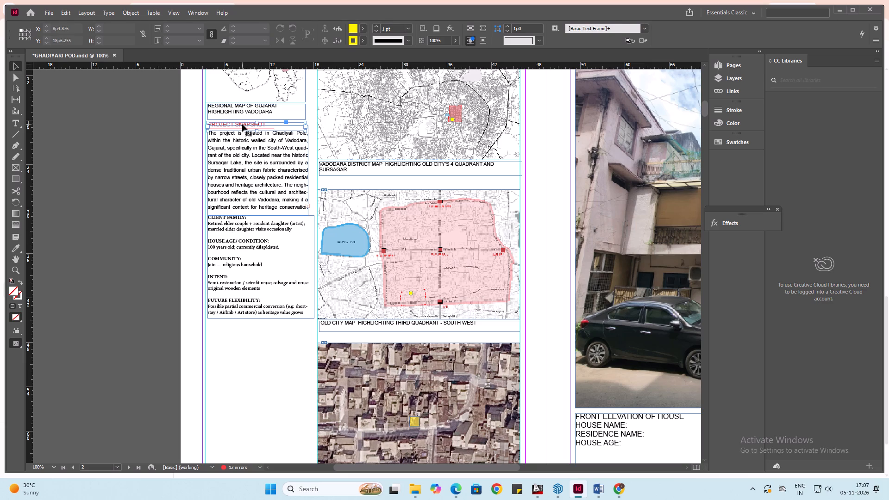
double_click(242, 124)
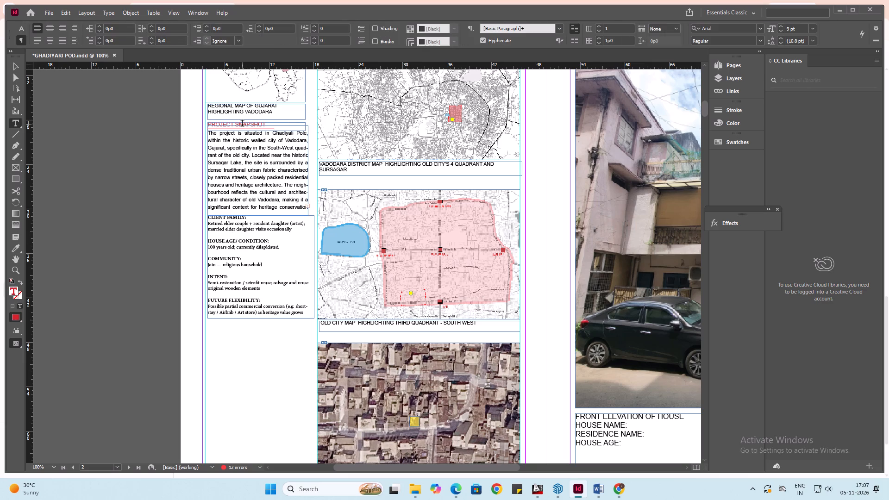
click(125, 168)
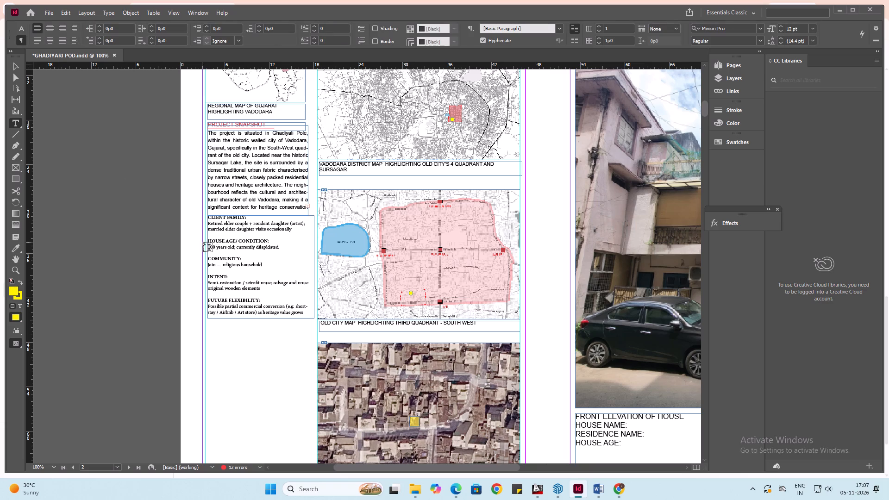
key(v)
double_click(235, 247)
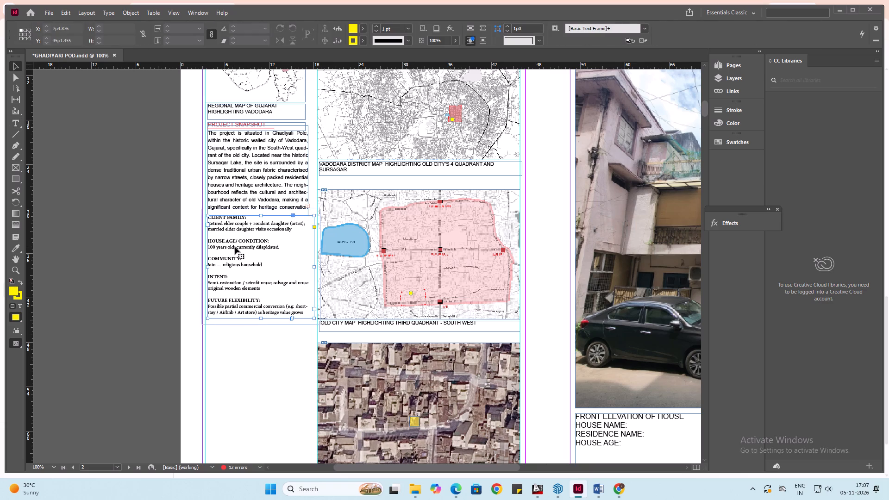
key(ctrl+a)
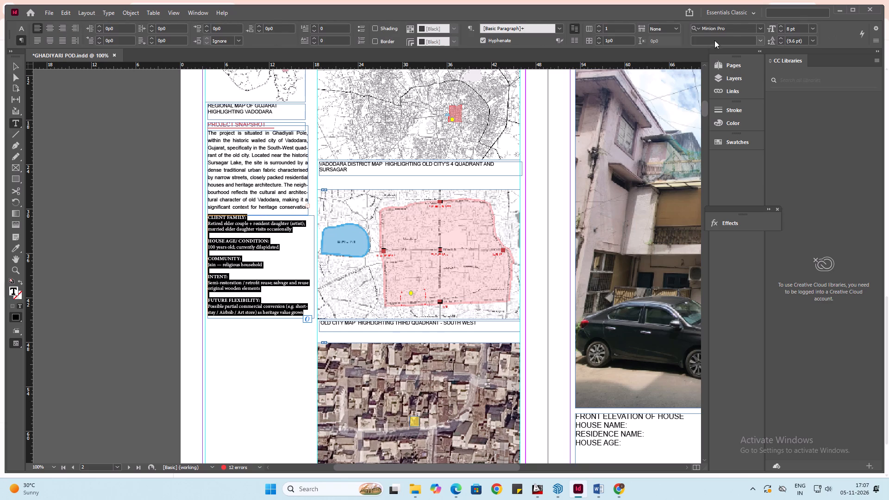
click(733, 29)
text(ARI)
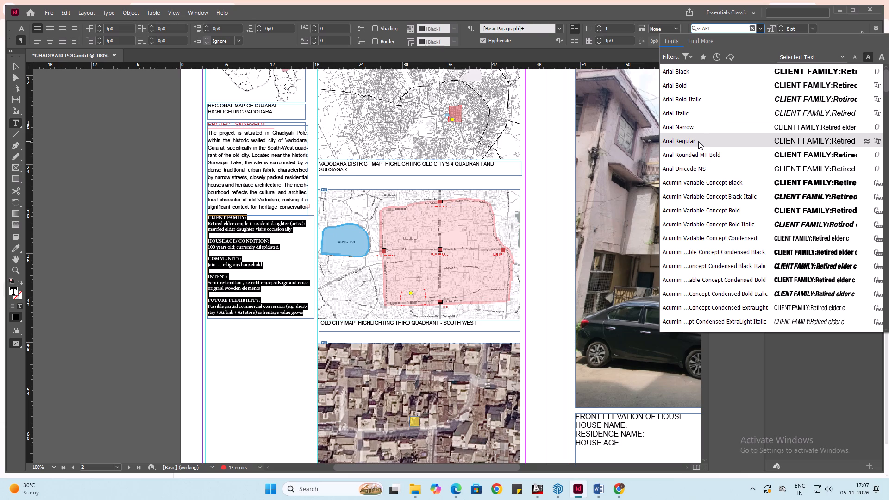
click(698, 141)
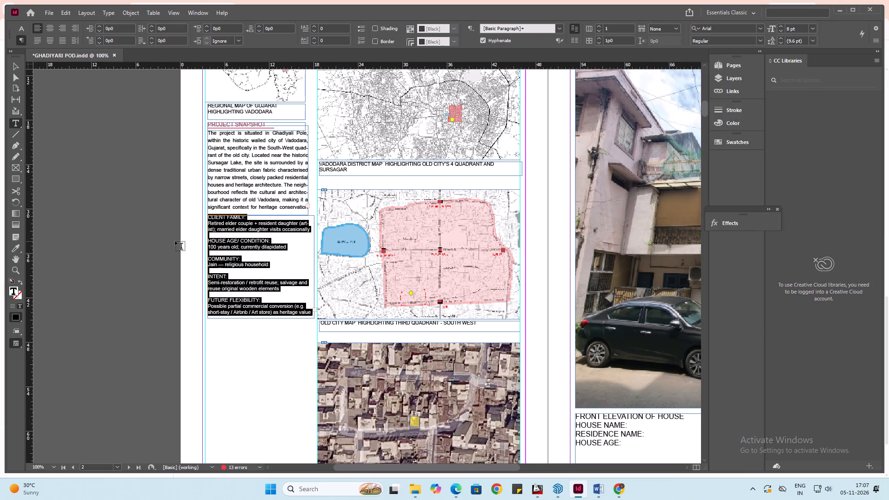
click(172, 240)
key(v)
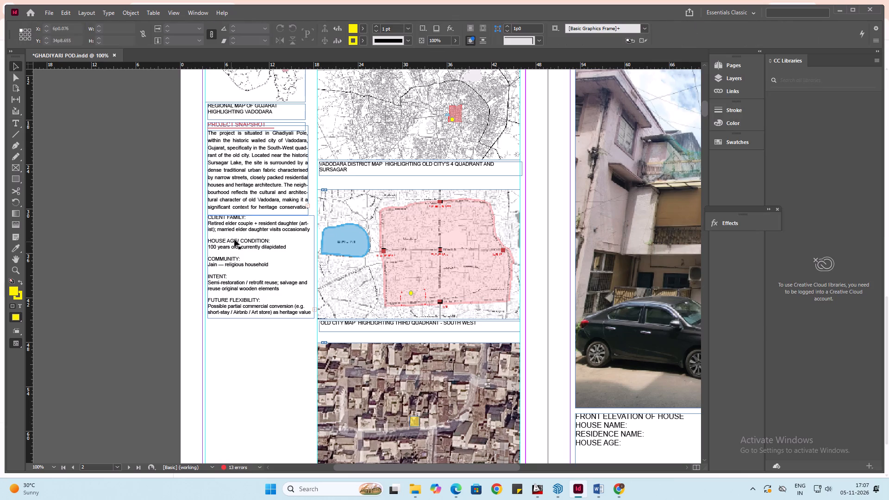
Set the CLIENT FAMILY subheading in the client details text to Bold.
double_click(250, 217)
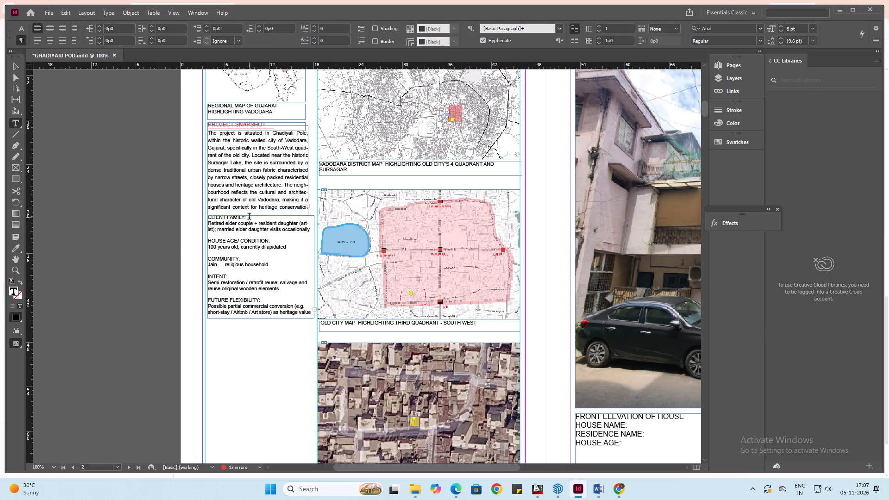
key(shift+Left)
key(shift+Left)
key(shift+Left)
key(shift+Left)
key(shift+Left)
key(shift+Left)
key(shift+Left)
key(shift+Left)
key(shift+Left)
key(shift+Left)
key(shift+Left)
key(shift+Left)
key(shift+Left)
key(shift+Left)
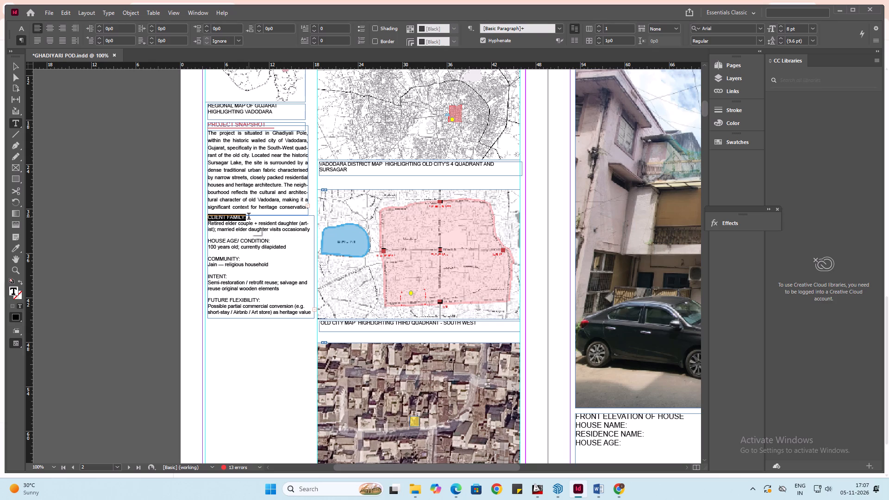
click(759, 37)
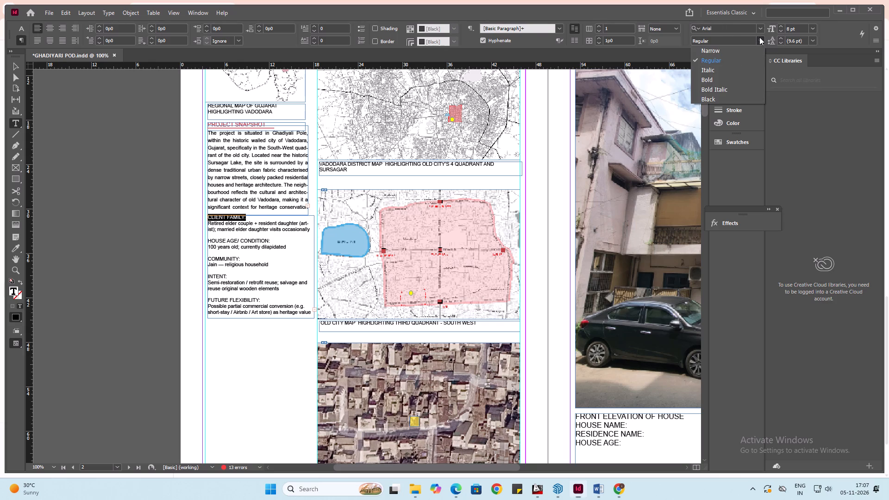
click(719, 78)
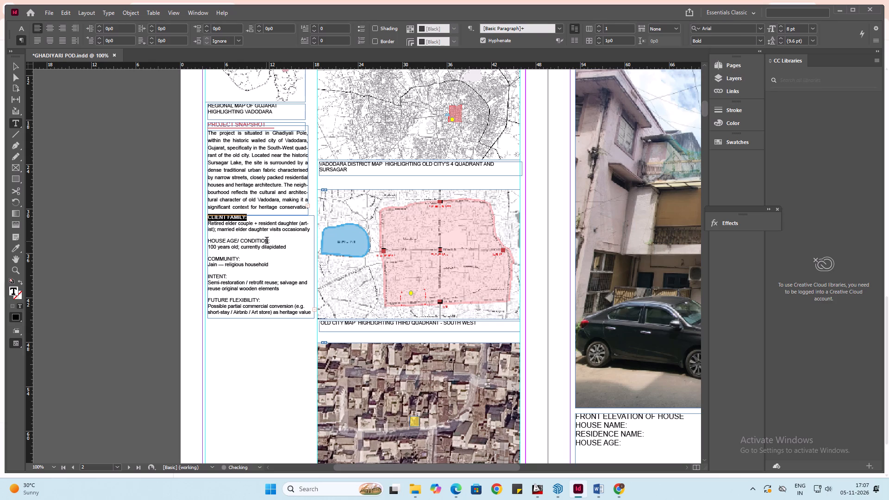
Set the HOUSE AGE/ CONDITION subheading in the client details text to Bold.
click(271, 240)
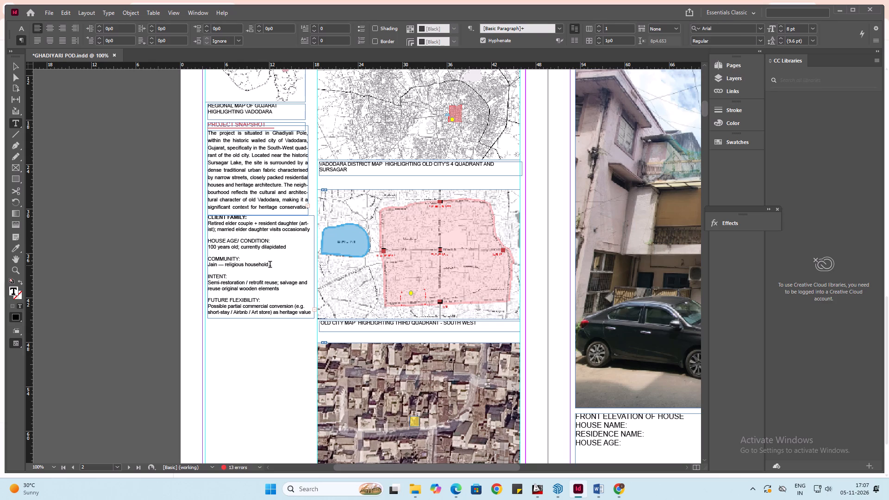
key(shift+Left)
key(shift+Left)
key(shift+Left)
key(shift+Left)
key(shift+Left)
key(shift+Left)
key(shift+Left)
key(shift+Left)
key(shift+Left)
key(shift+Left)
key(shift+Left)
key(shift+Left)
key(shift+Left)
key(shift+Left)
key(shift+Left)
key(shift+Left)
key(shift+Left)
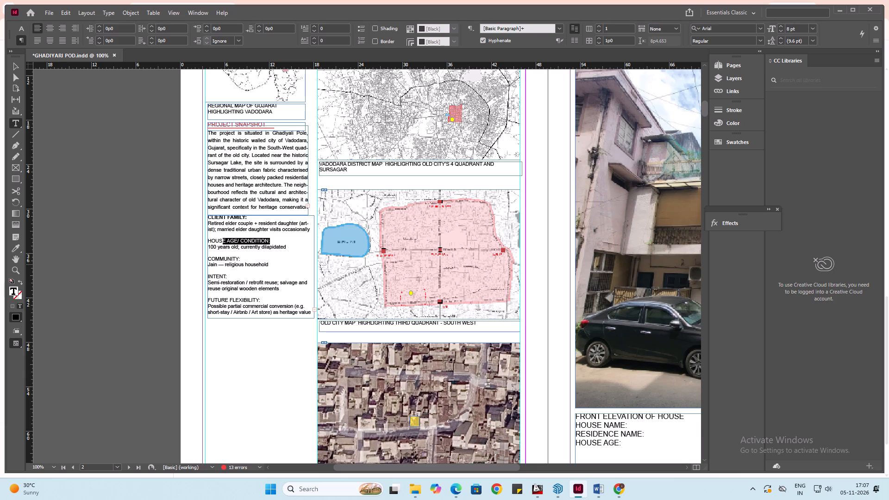
key(shift+Left)
key(shift+Left)
key(shift+Left)
key(shift+Left)
double_click(711, 41)
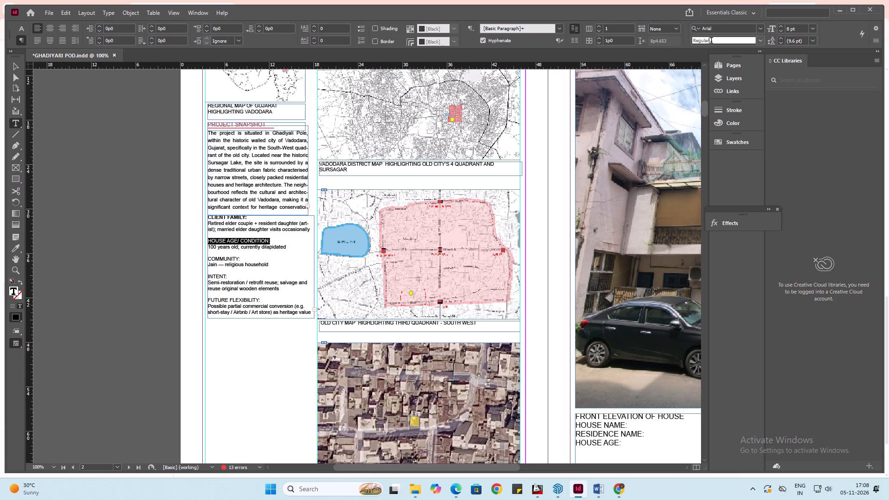
click(762, 42)
click(735, 78)
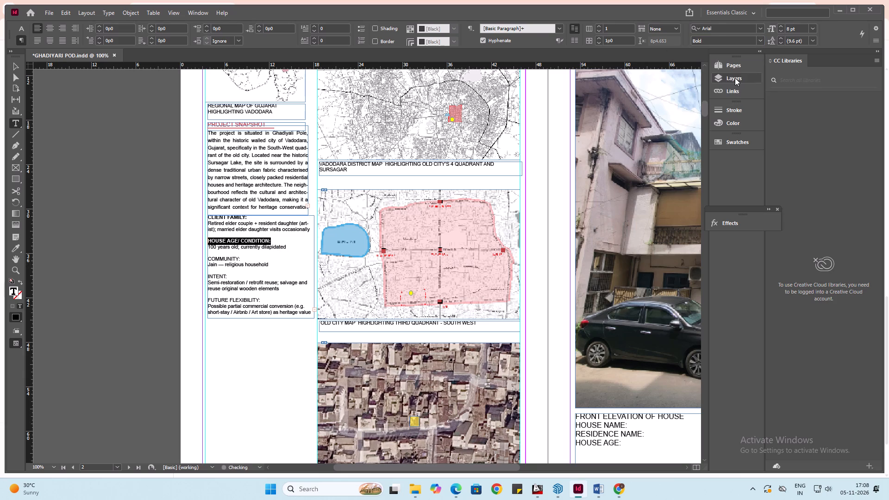
Set the COMMUNITY and INTENT subheadings in the client details text to Bold.
drag(246, 260, 203, 260)
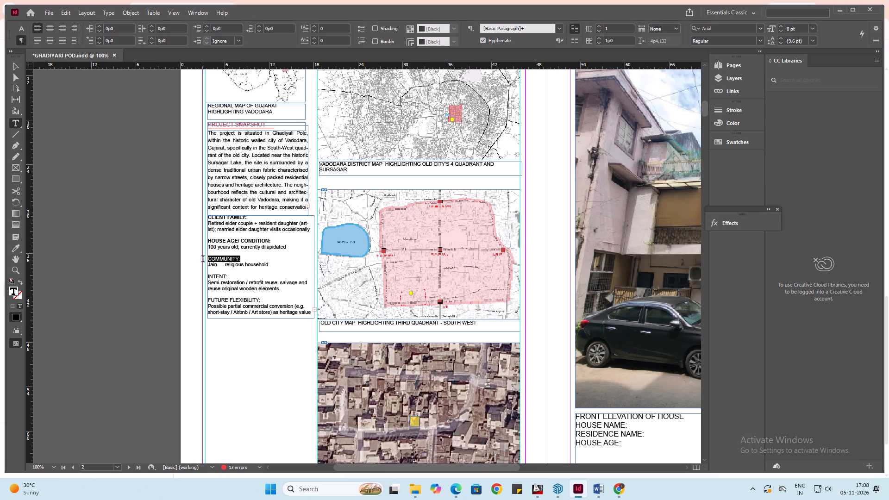
drag(203, 260, 201, 260)
click(762, 41)
click(729, 78)
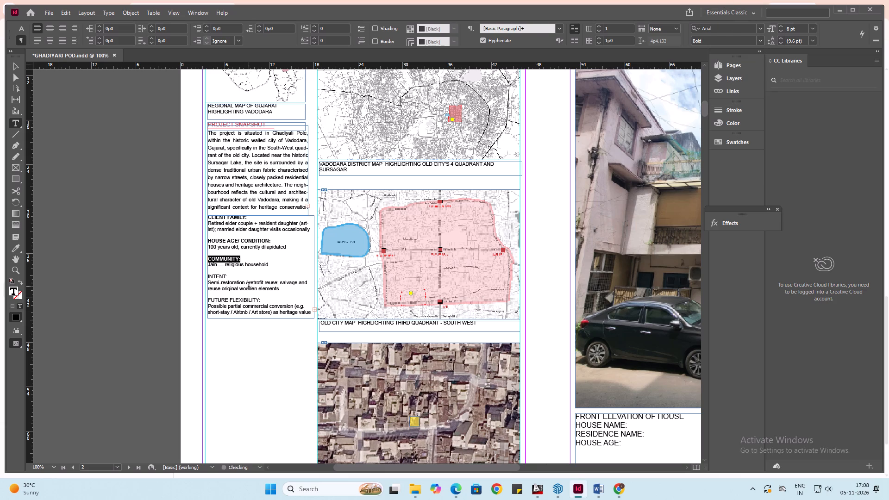
drag(231, 275, 190, 277)
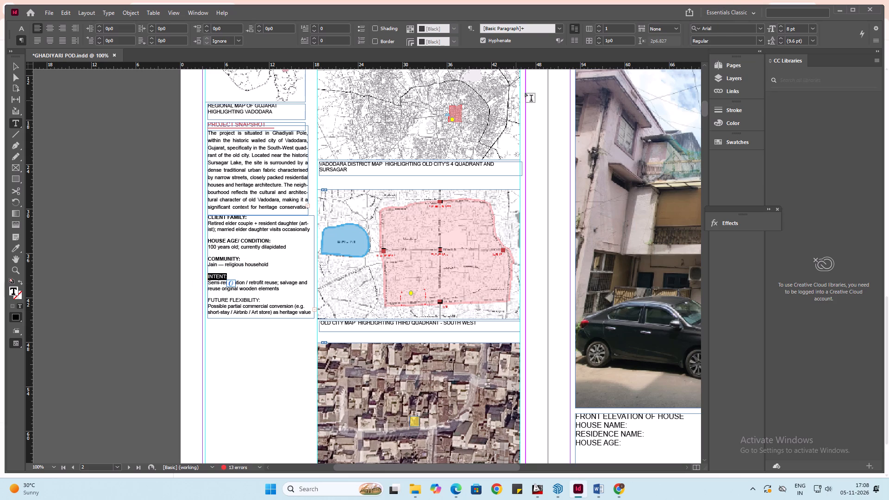
click(761, 40)
click(730, 81)
Set the FUTURE FLEXIBILITY subheading in the client details text to Bold.
drag(261, 300, 199, 302)
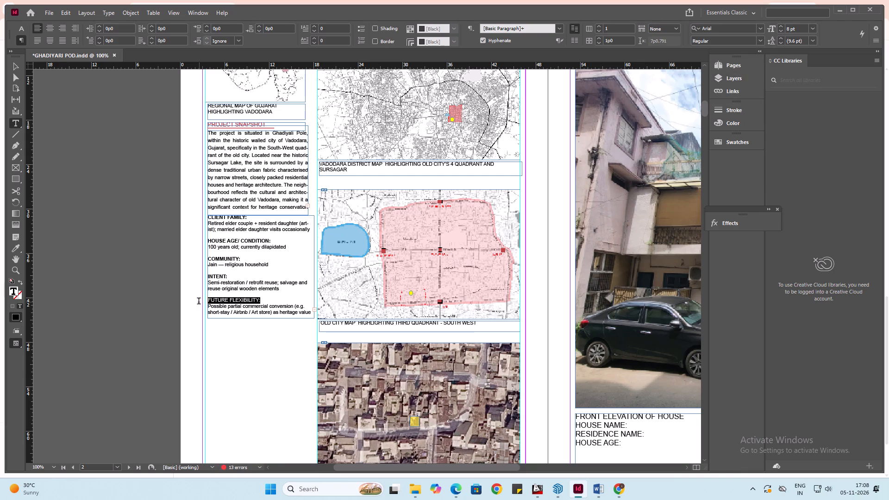
drag(199, 302, 198, 302)
click(761, 39)
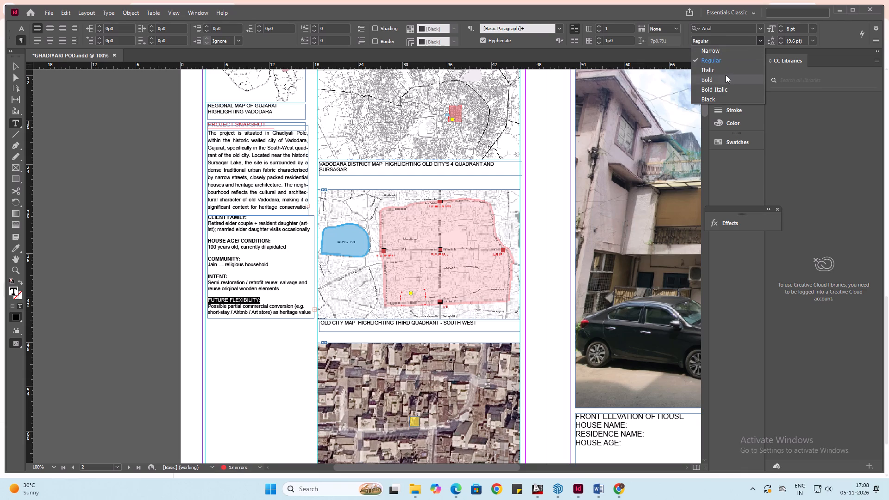
click(725, 77)
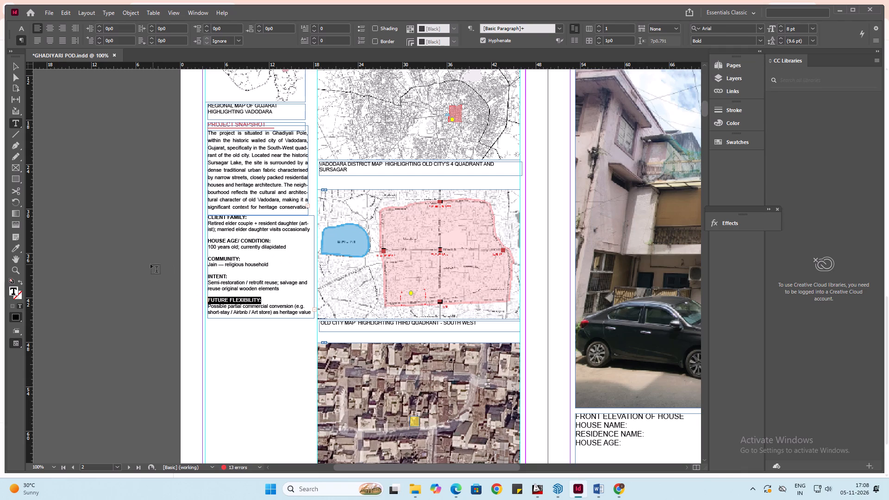
click(150, 265)
key(v)
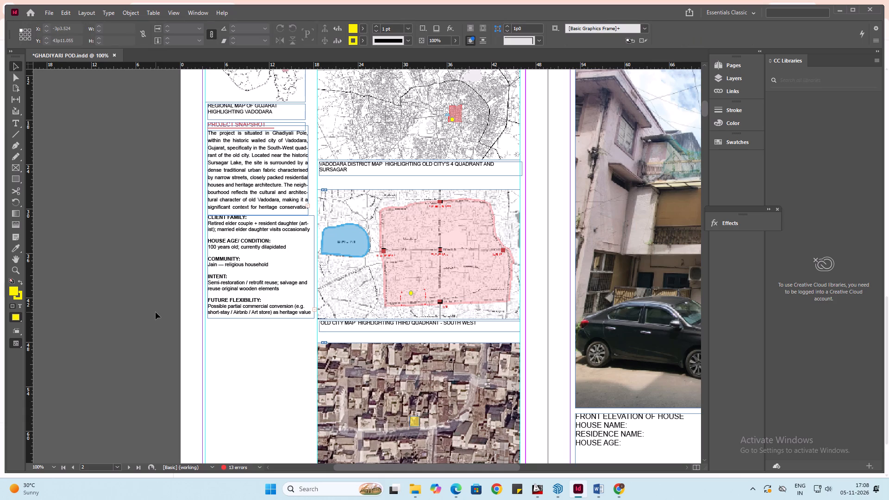
Narrow the client details text frame to a width of 13p6.288, matching the project snapshot paragraph frame above.
click(253, 262)
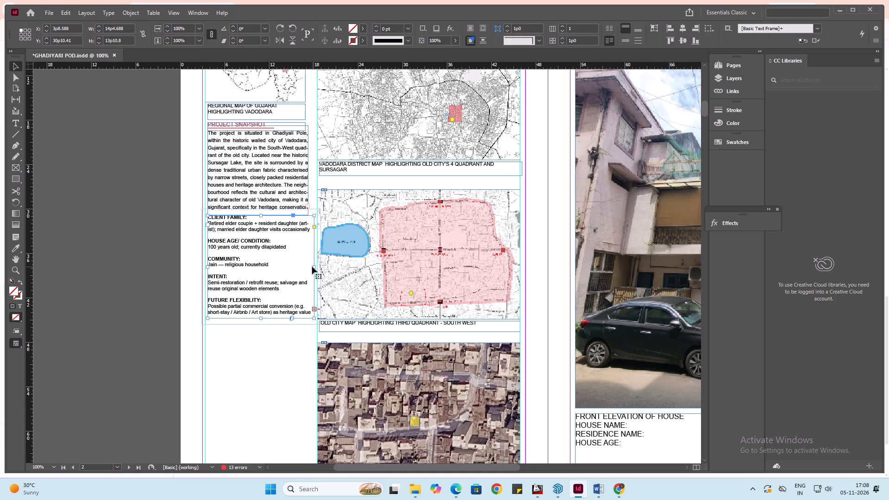
drag(315, 267, 308, 268)
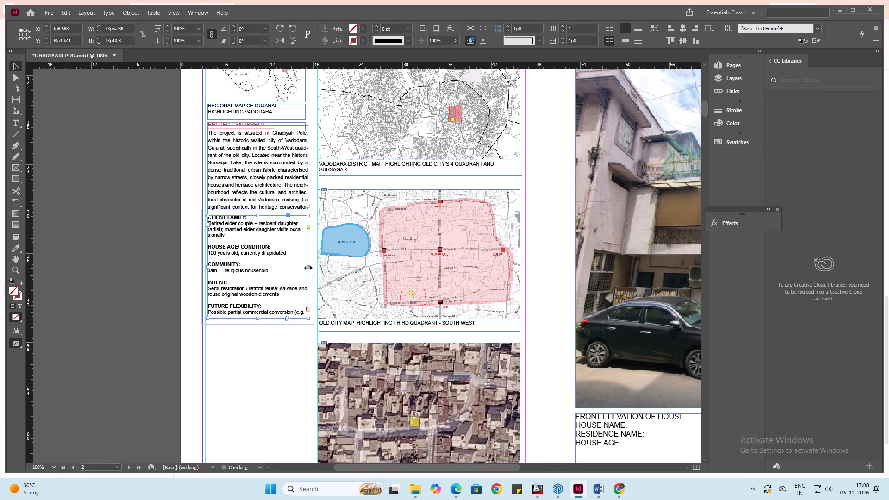
click(99, 306)
click(112, 316)
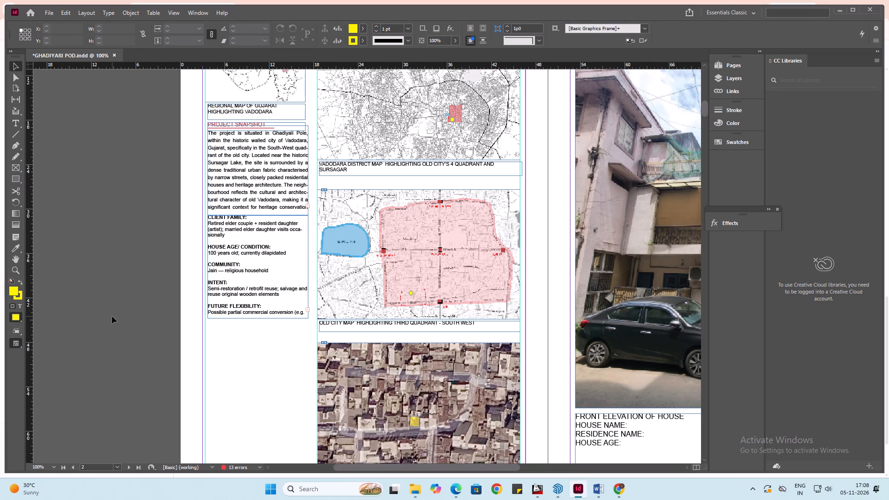
Move the client details text frame straight down to about Y 32p8, leaving a gap below the project snapshot paragraph.
scroll(112, 316, up, 4)
scroll(112, 316, down, 6)
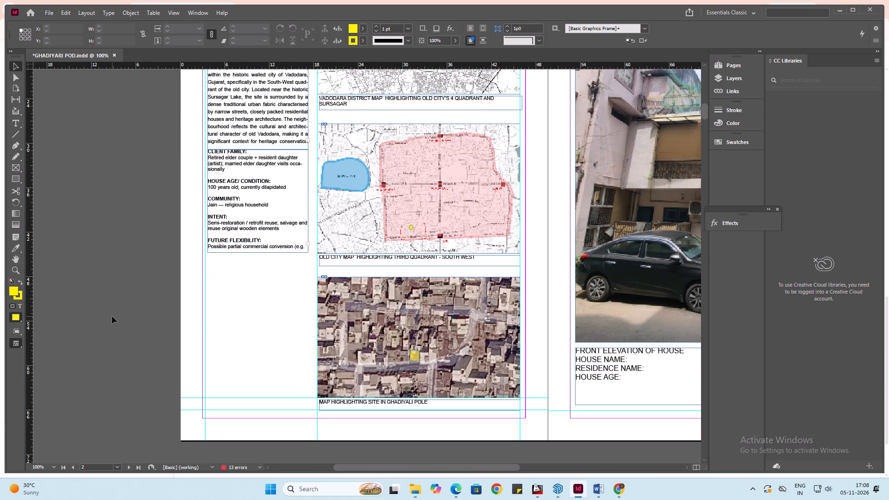
click(112, 316)
scroll(112, 316, up, 1)
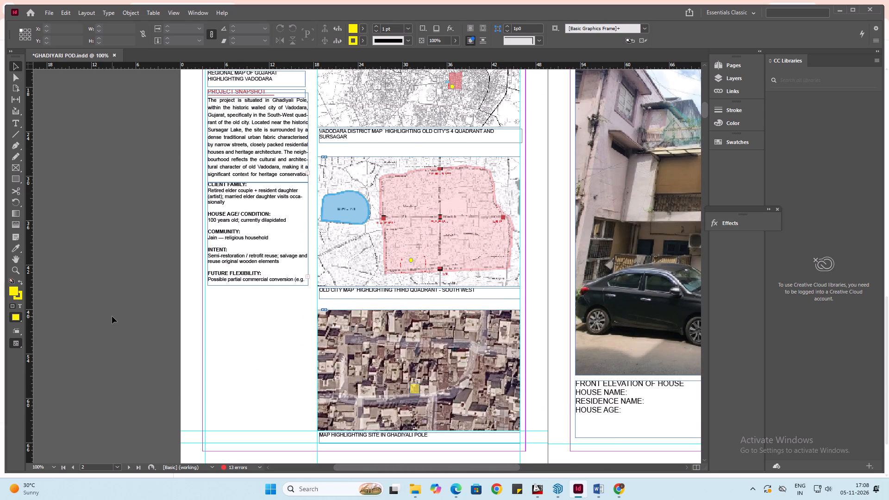
scroll(112, 316, up, 3)
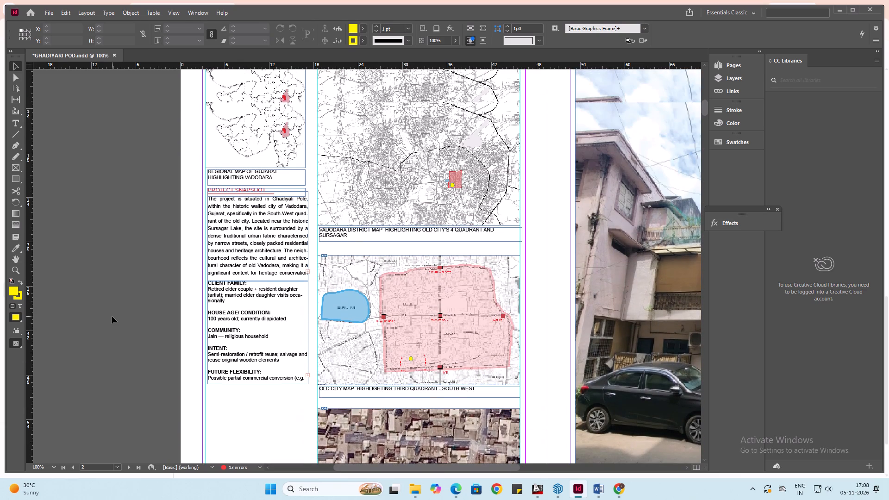
scroll(112, 316, down, 3)
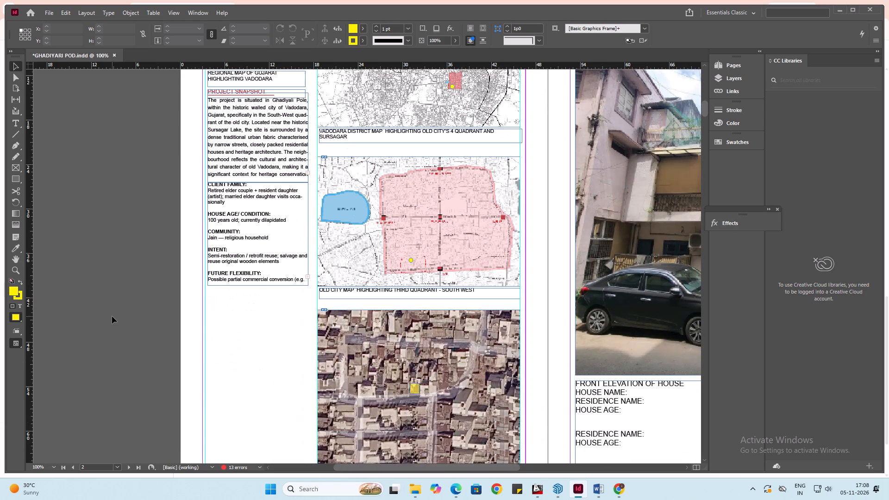
scroll(112, 316, down, 1)
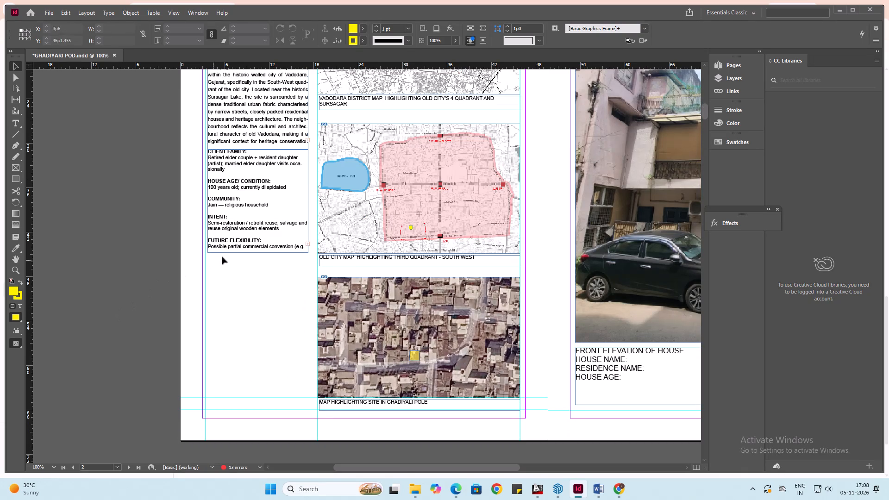
drag(240, 247, 241, 257)
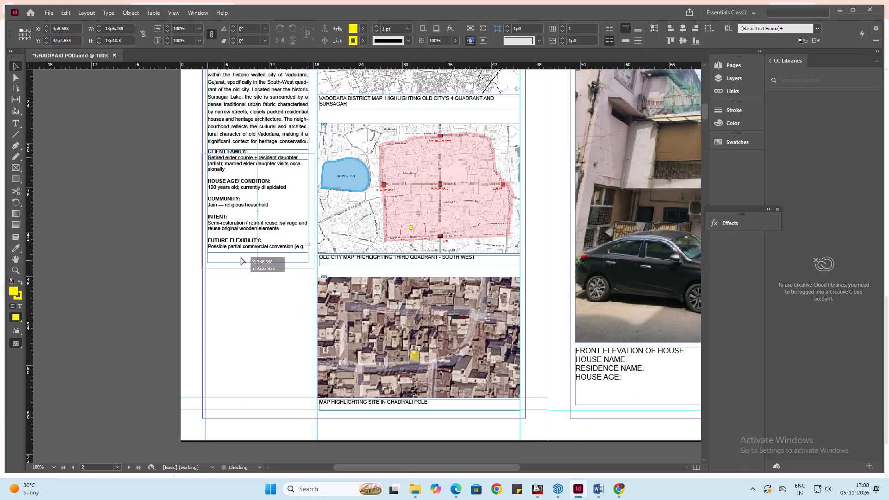
drag(241, 257, 241, 261)
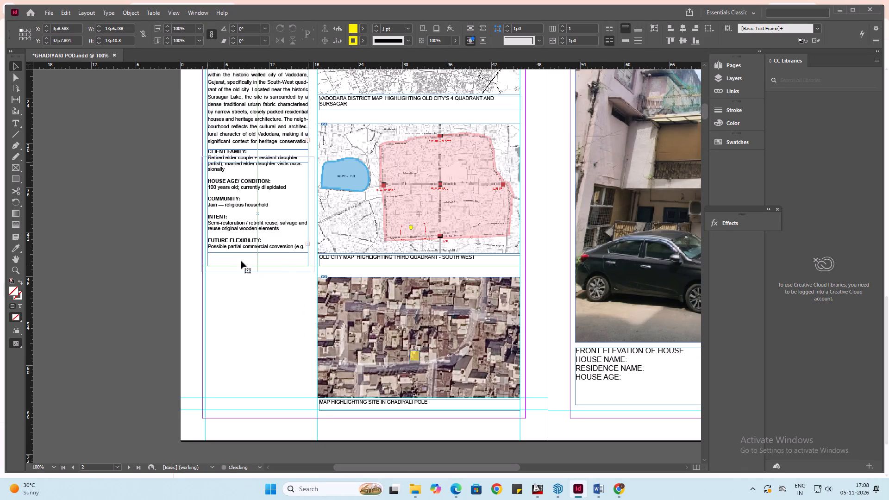
click(236, 324)
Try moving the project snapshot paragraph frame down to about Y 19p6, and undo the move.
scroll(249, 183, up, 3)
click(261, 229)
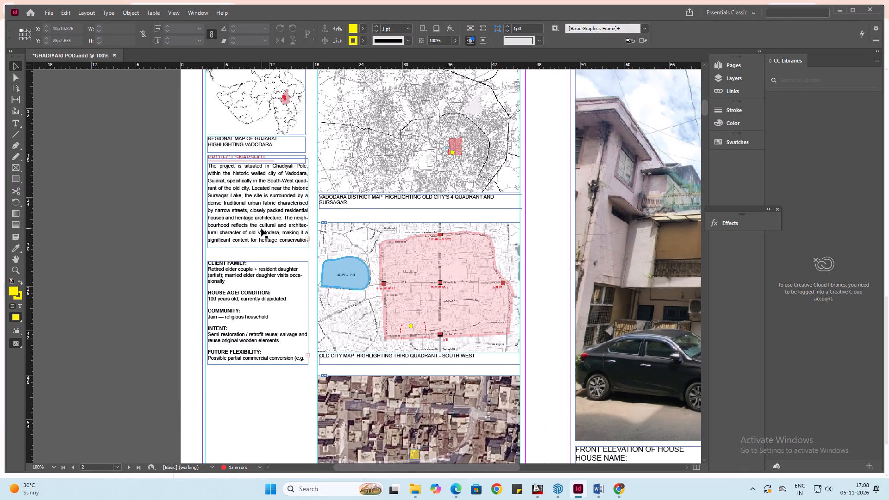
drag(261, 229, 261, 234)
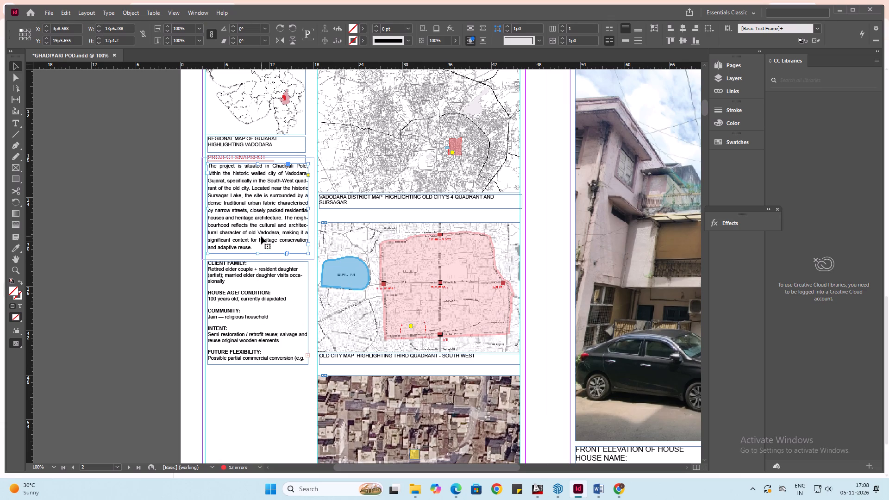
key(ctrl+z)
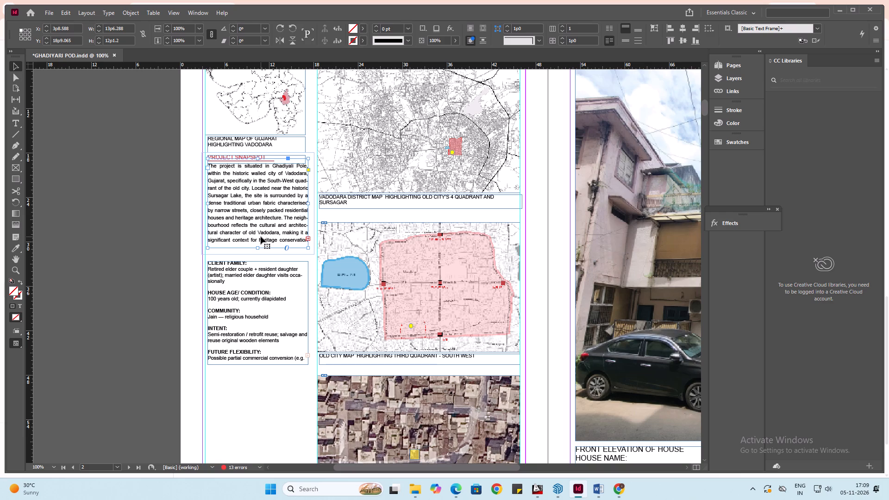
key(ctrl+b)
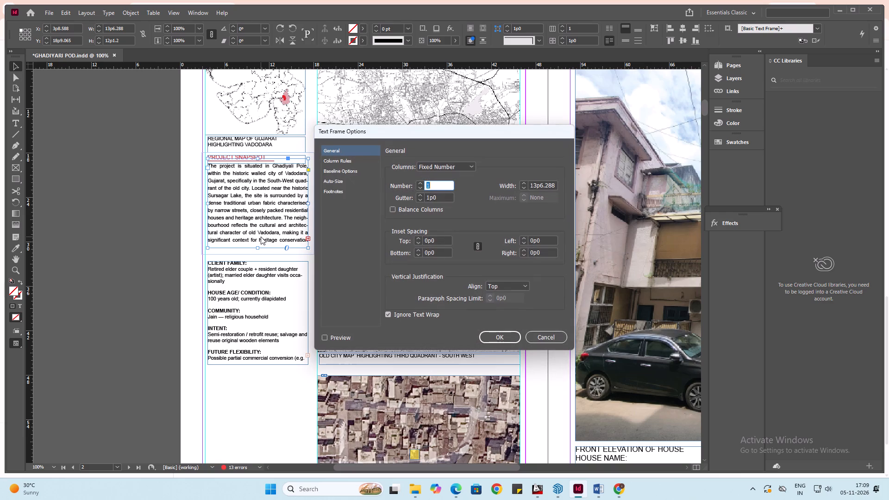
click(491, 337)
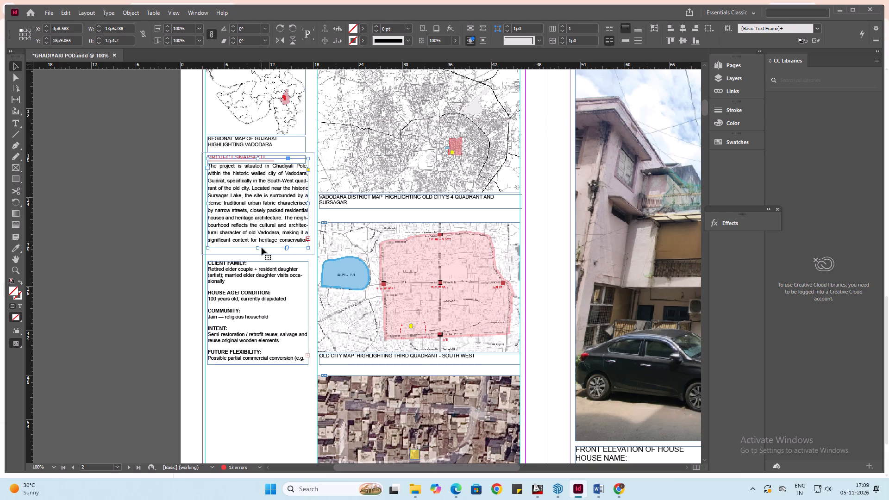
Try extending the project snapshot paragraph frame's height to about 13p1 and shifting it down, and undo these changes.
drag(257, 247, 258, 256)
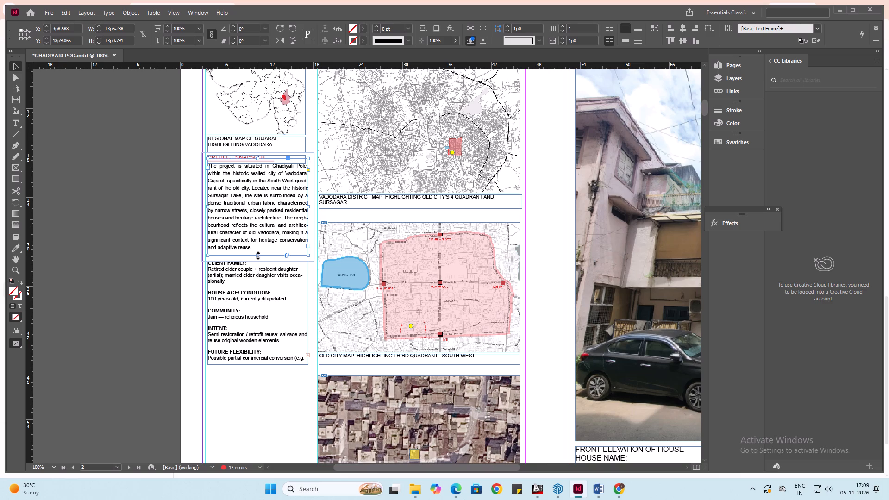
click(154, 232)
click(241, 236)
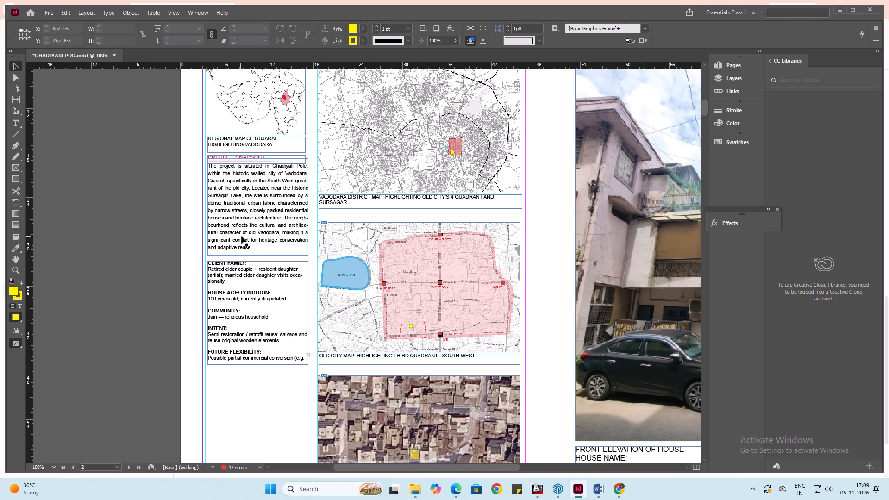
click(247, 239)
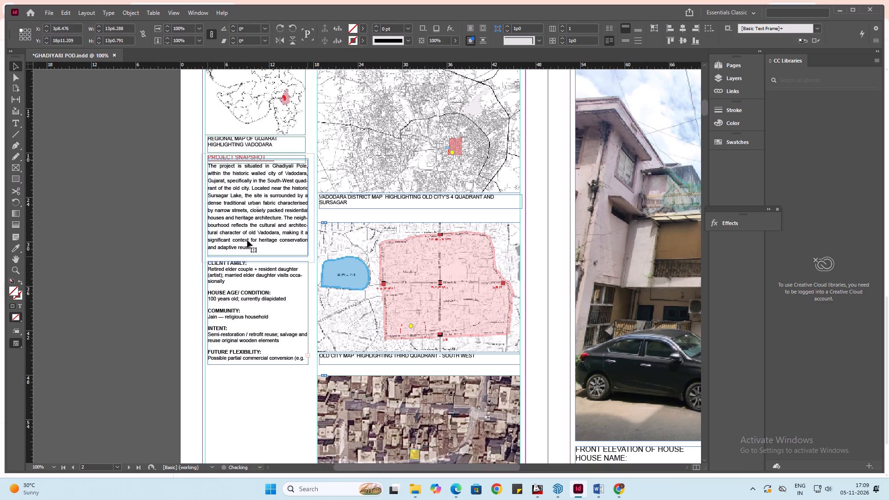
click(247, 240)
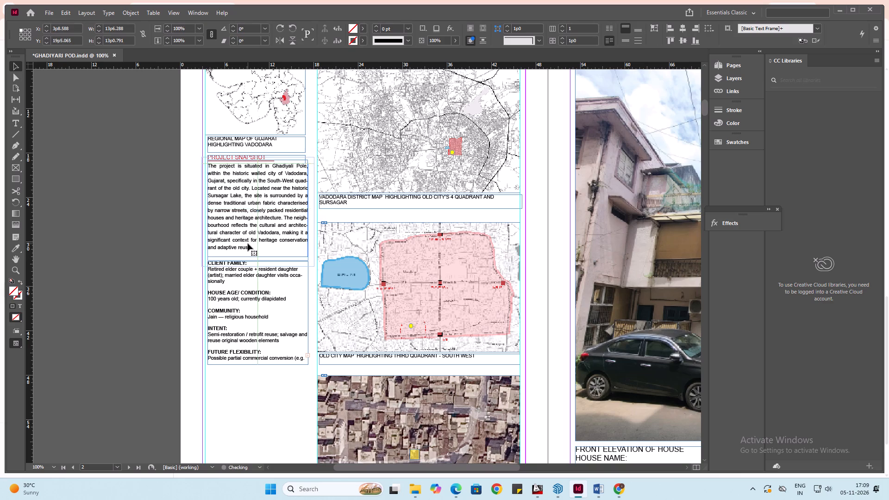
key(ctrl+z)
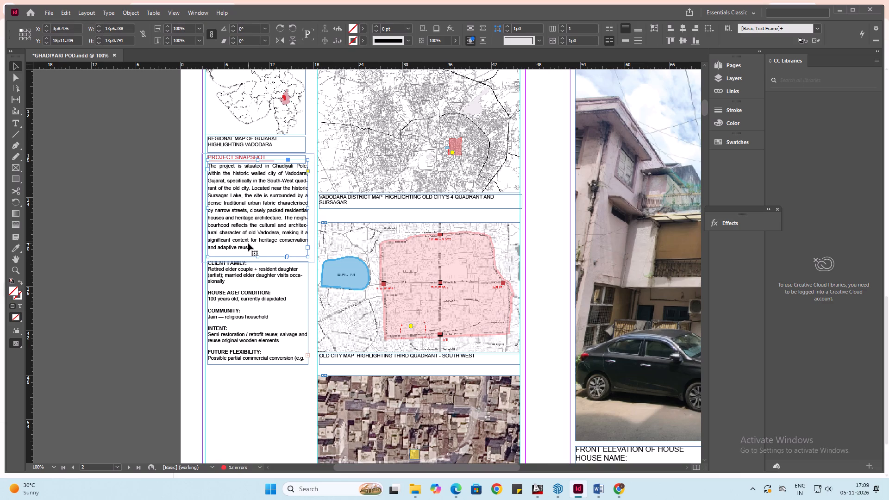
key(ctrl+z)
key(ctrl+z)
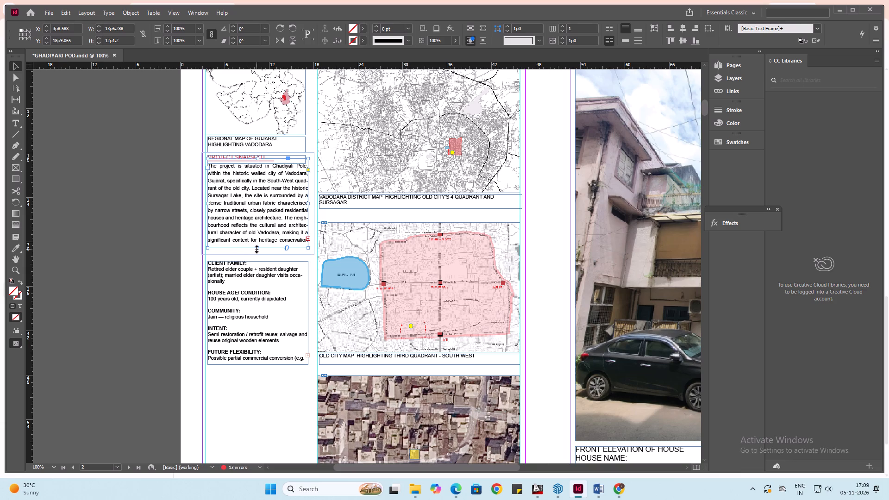
Extend the bottom edge of the project snapshot paragraph frame to a height of about 13p6.
drag(257, 249, 258, 258)
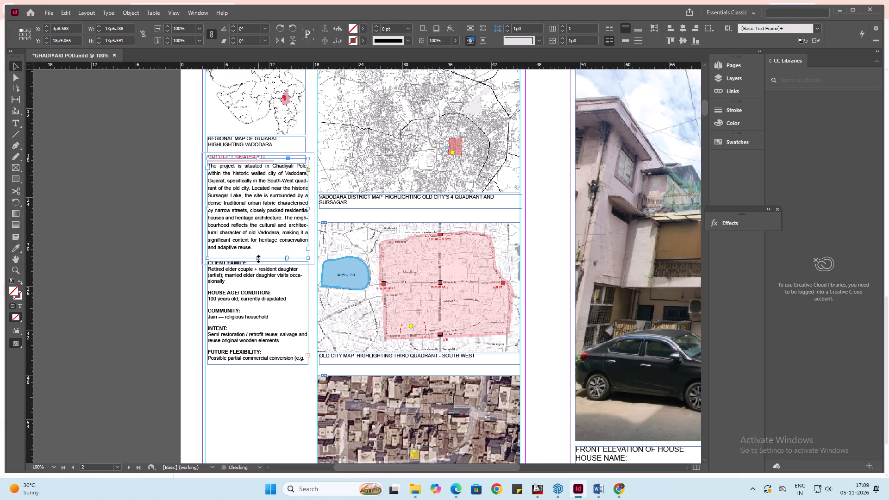
double_click(138, 241)
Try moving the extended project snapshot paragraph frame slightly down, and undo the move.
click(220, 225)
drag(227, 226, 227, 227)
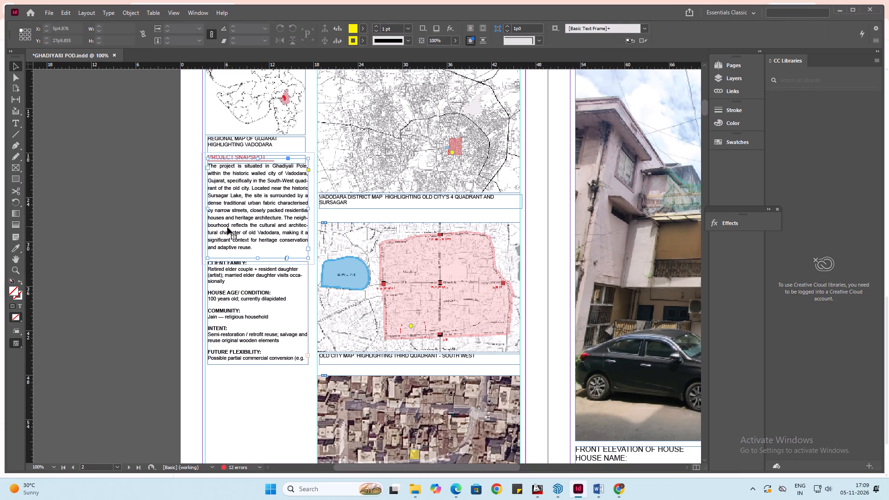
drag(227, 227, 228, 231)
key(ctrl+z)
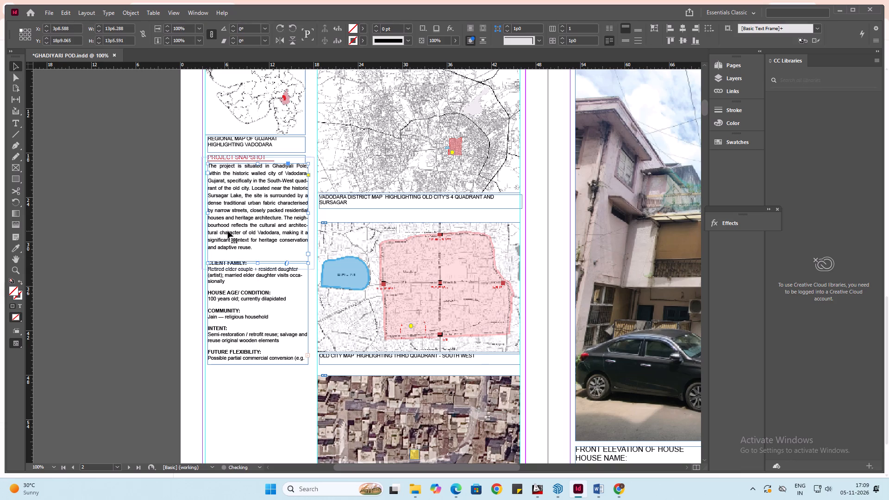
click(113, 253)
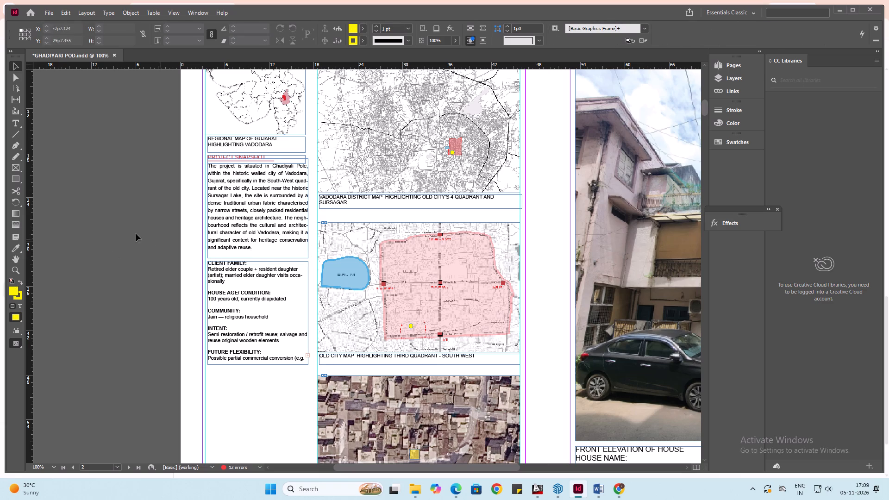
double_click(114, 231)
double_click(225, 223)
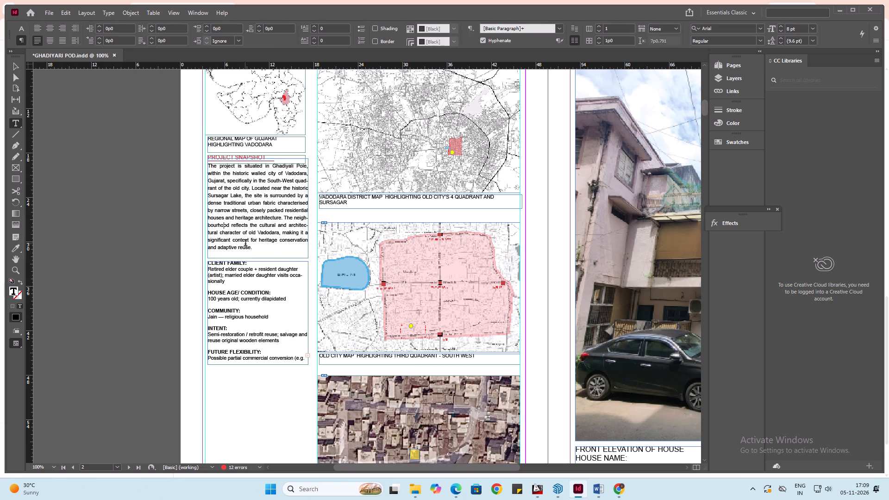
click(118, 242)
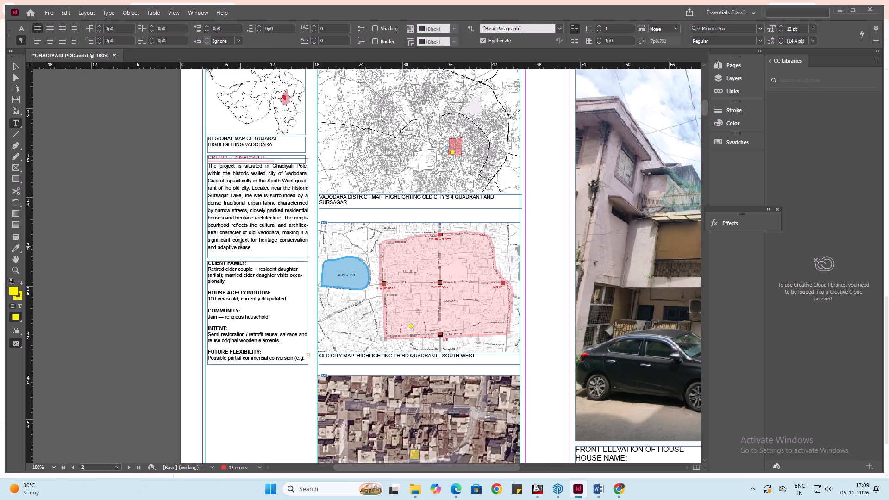